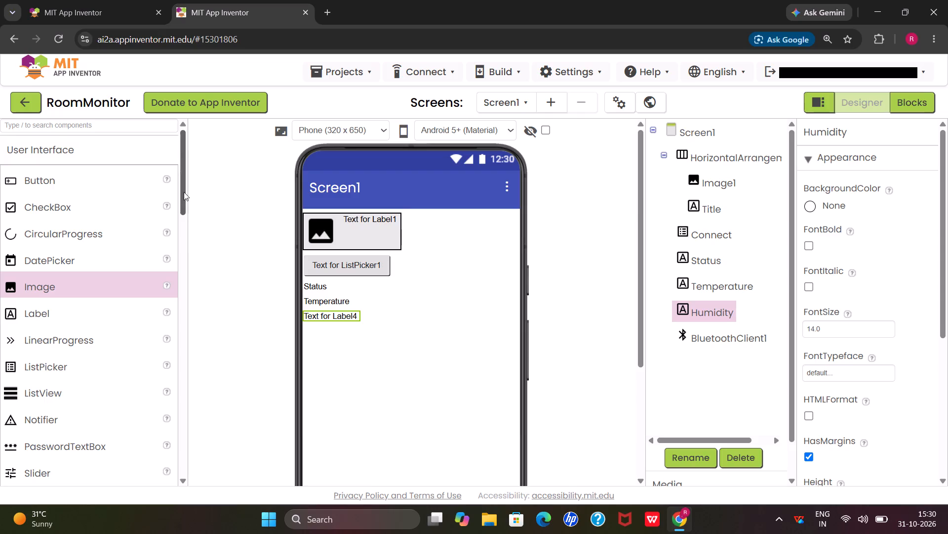
Add a HorizontalArrangement to Screen1 directly below the Humidity label.
left_click_drag(180, 145, 186, 178)
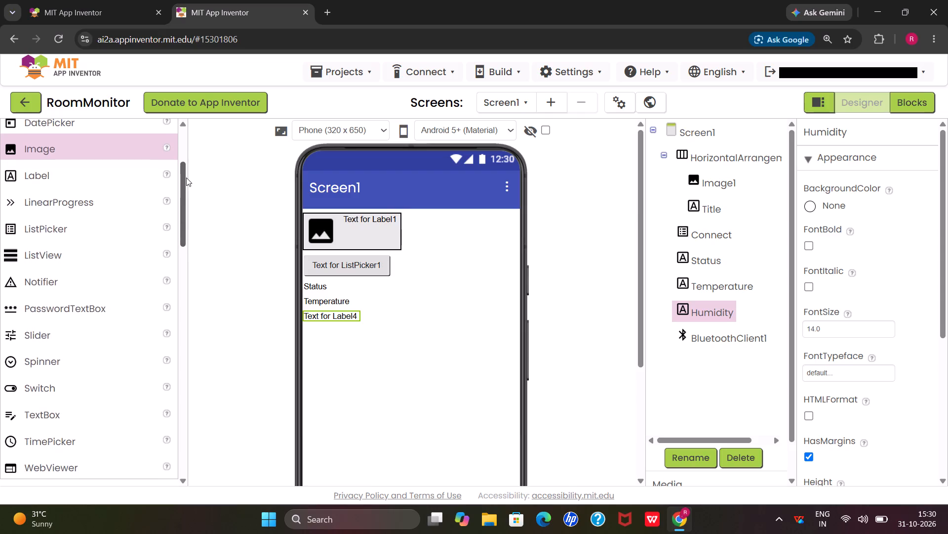
left_click_drag(186, 178, 189, 187)
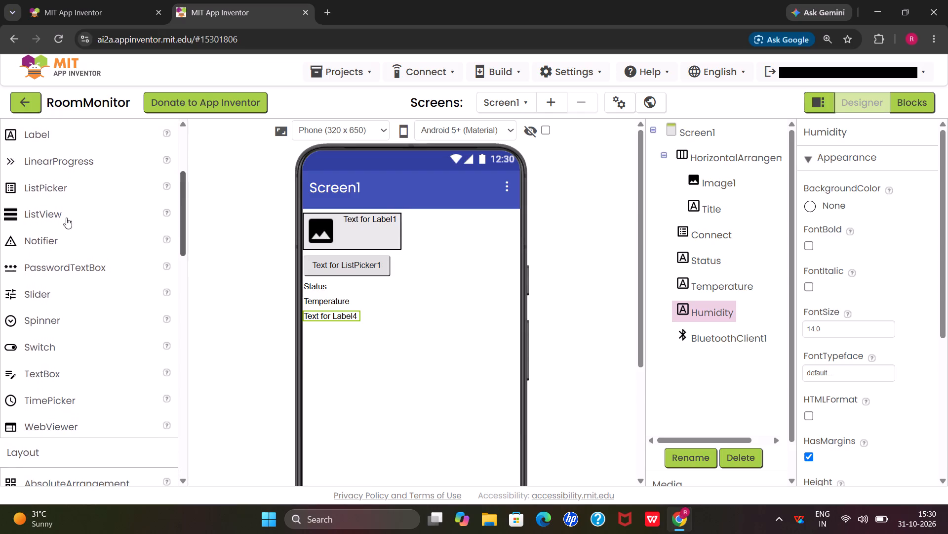
left_click_drag(179, 232, 185, 289)
left_click_drag(61, 263, 311, 309)
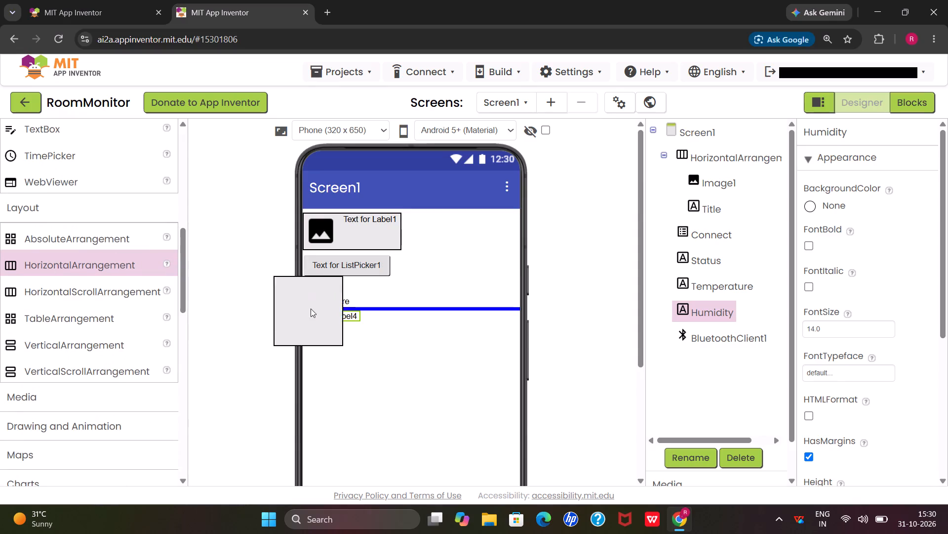
left_click_drag(311, 309, 327, 340)
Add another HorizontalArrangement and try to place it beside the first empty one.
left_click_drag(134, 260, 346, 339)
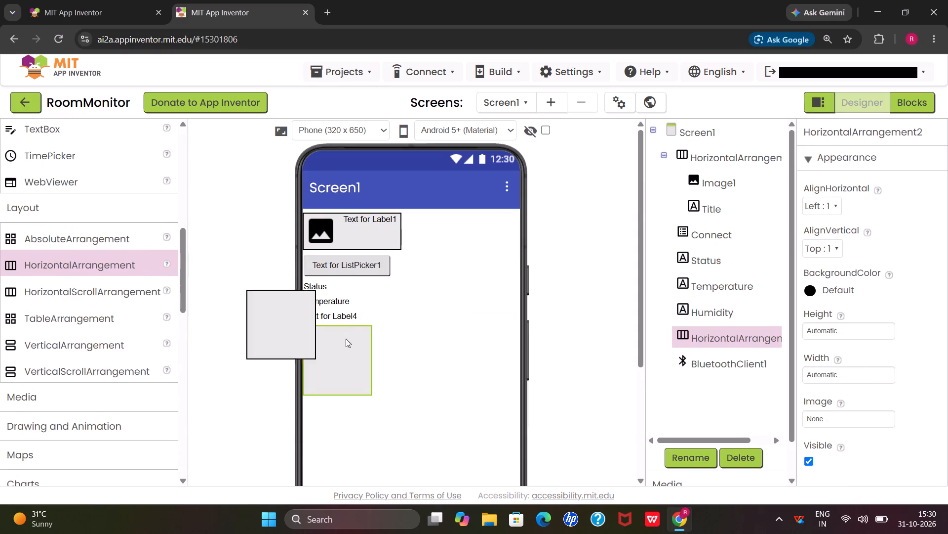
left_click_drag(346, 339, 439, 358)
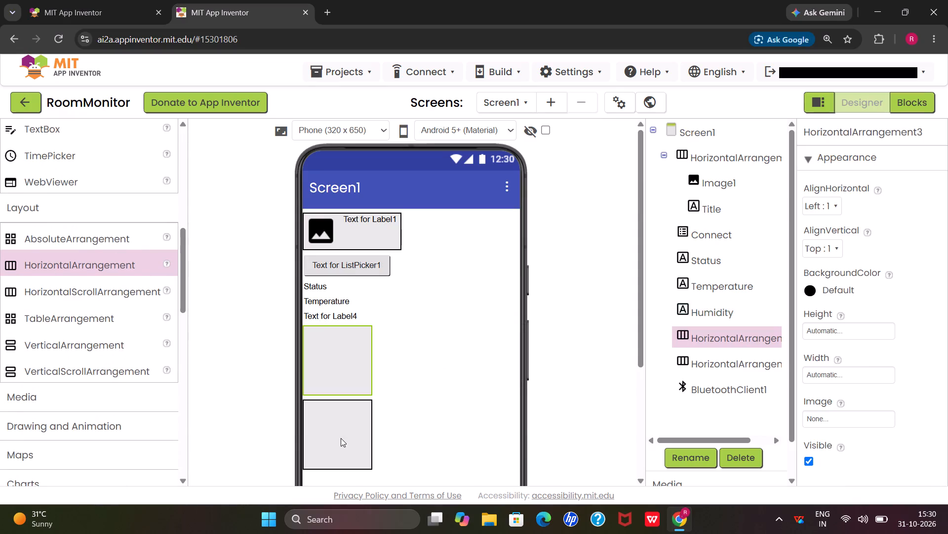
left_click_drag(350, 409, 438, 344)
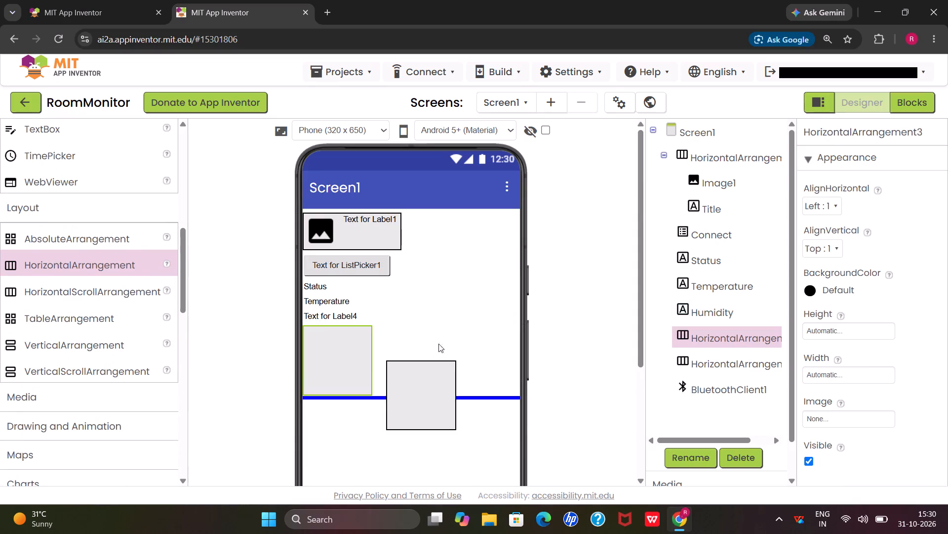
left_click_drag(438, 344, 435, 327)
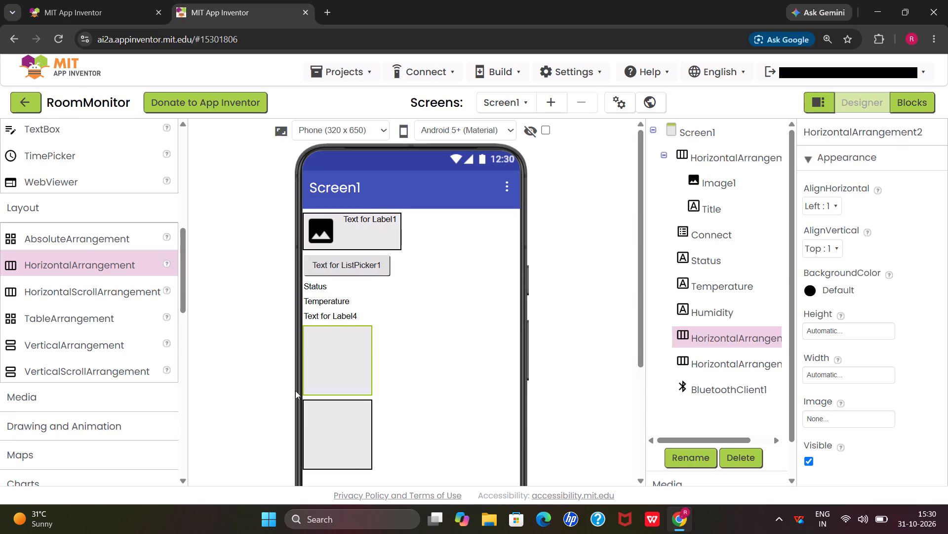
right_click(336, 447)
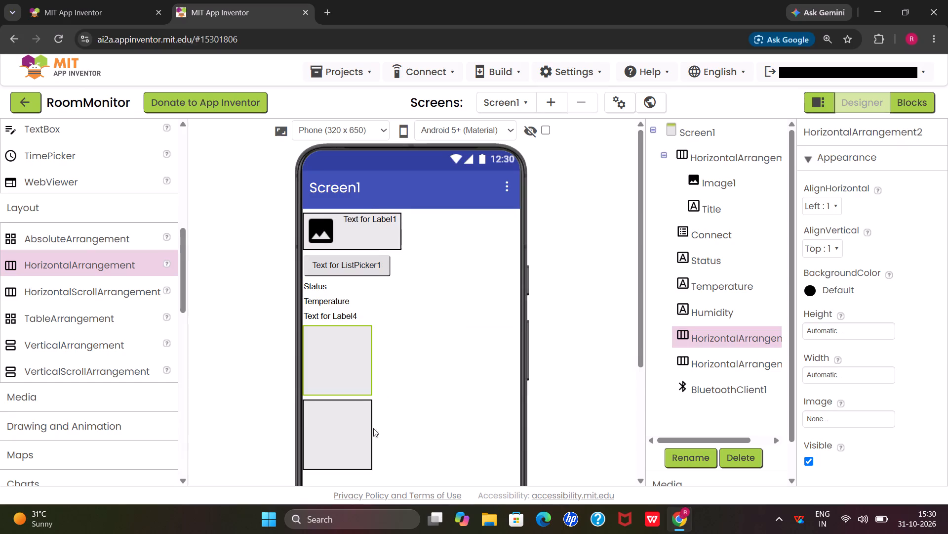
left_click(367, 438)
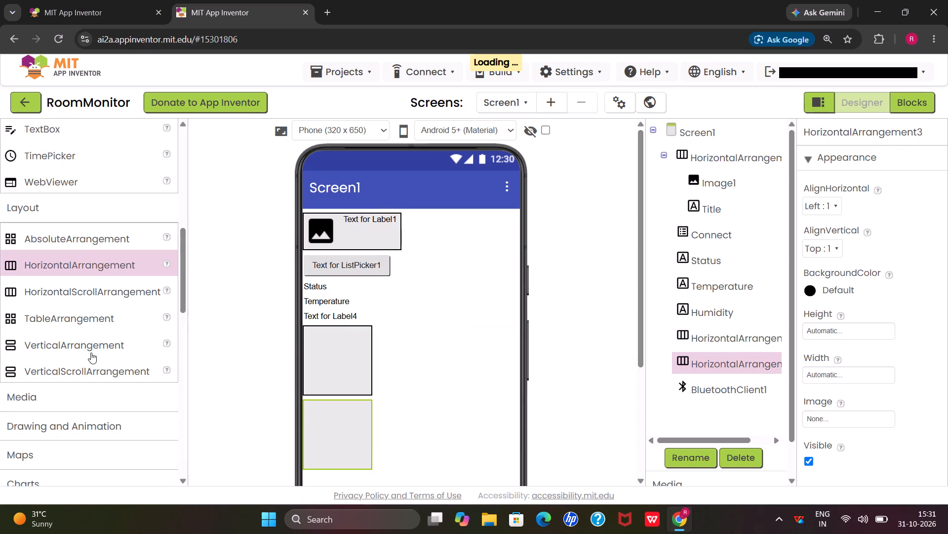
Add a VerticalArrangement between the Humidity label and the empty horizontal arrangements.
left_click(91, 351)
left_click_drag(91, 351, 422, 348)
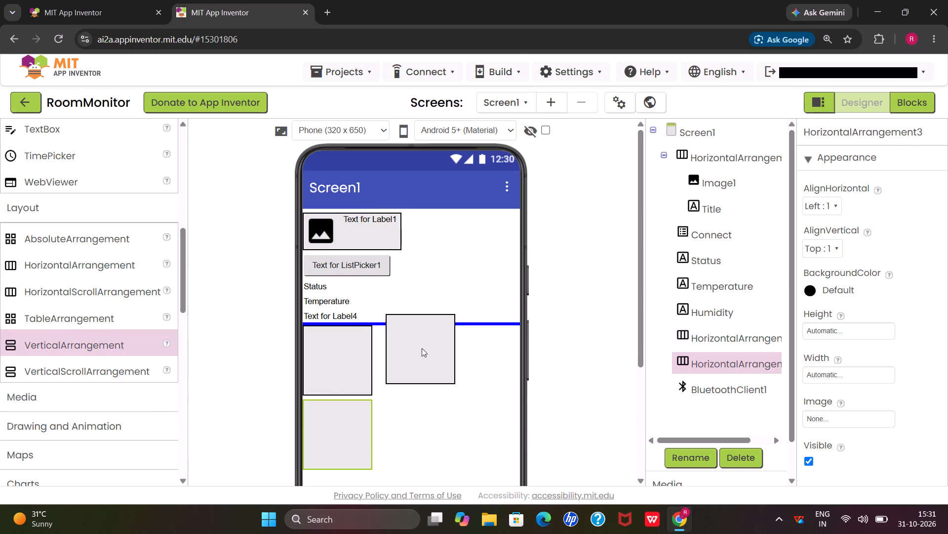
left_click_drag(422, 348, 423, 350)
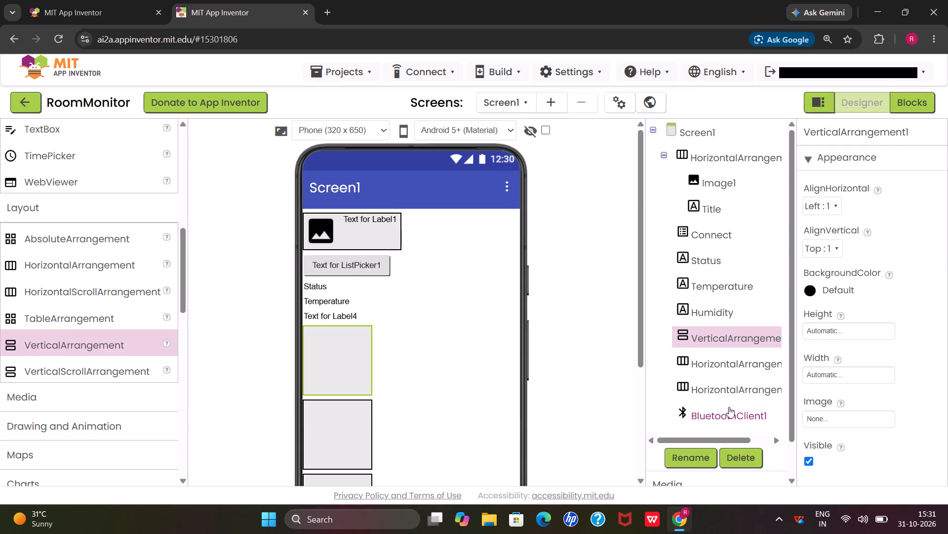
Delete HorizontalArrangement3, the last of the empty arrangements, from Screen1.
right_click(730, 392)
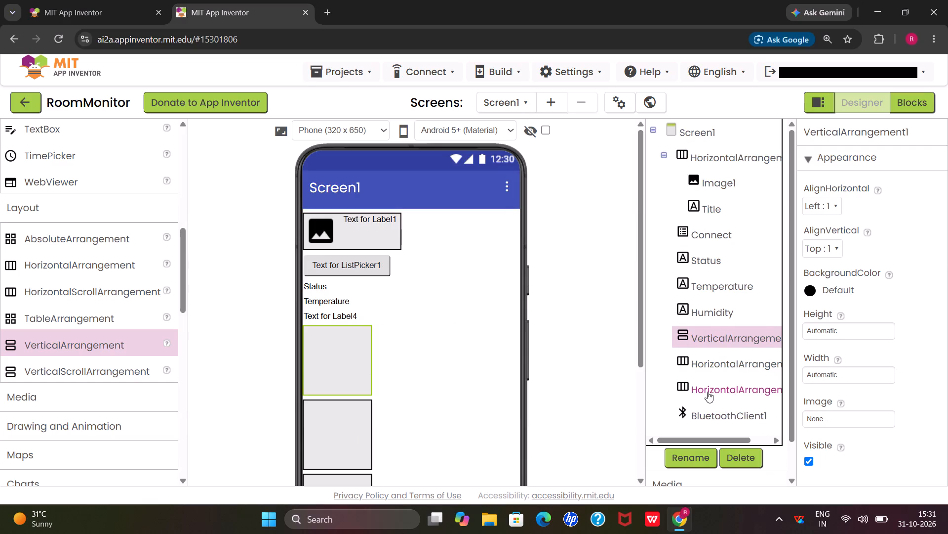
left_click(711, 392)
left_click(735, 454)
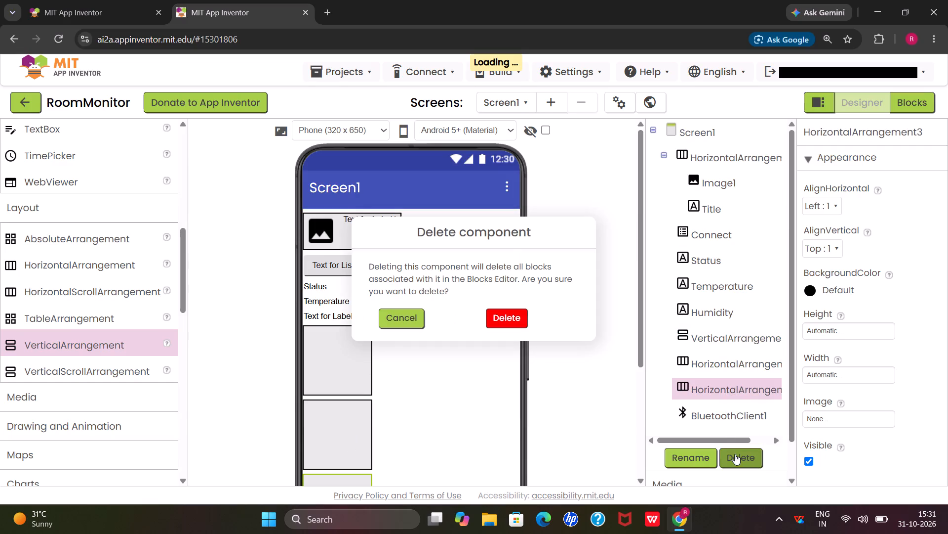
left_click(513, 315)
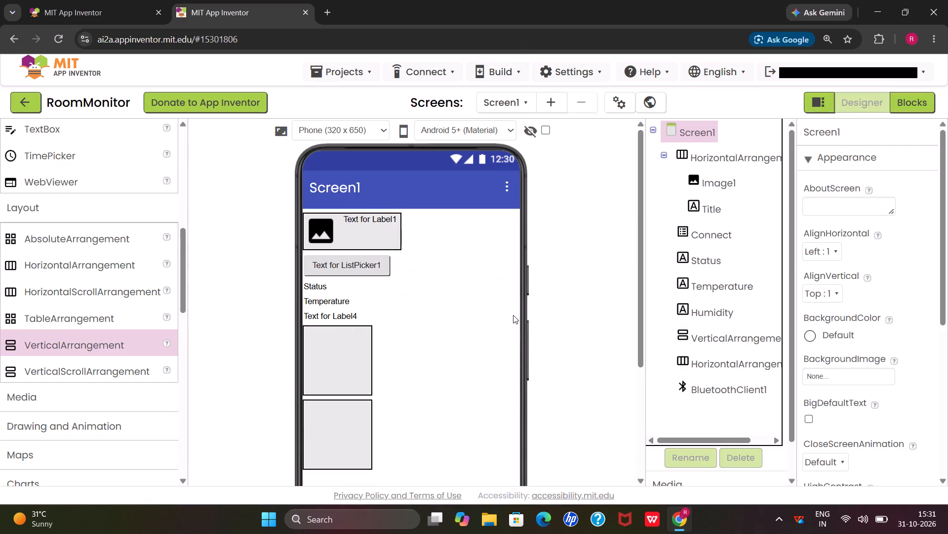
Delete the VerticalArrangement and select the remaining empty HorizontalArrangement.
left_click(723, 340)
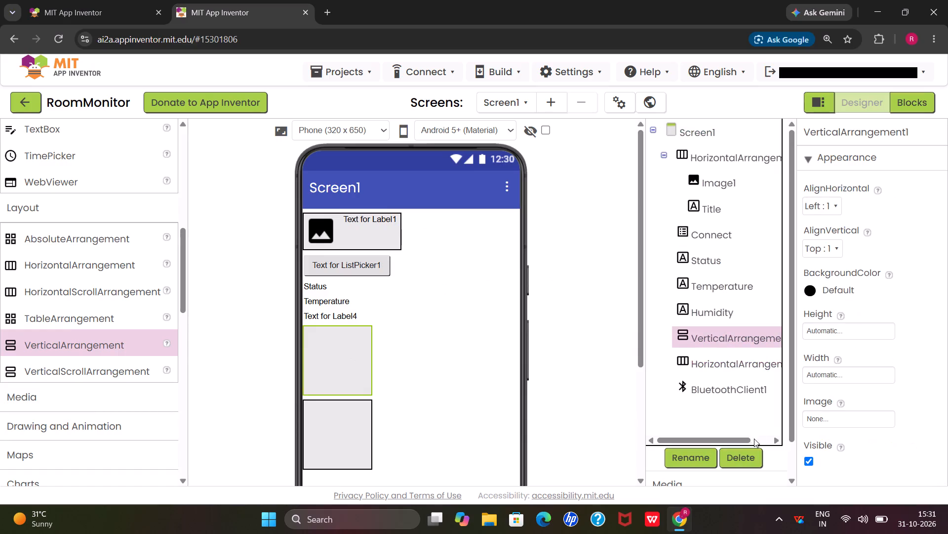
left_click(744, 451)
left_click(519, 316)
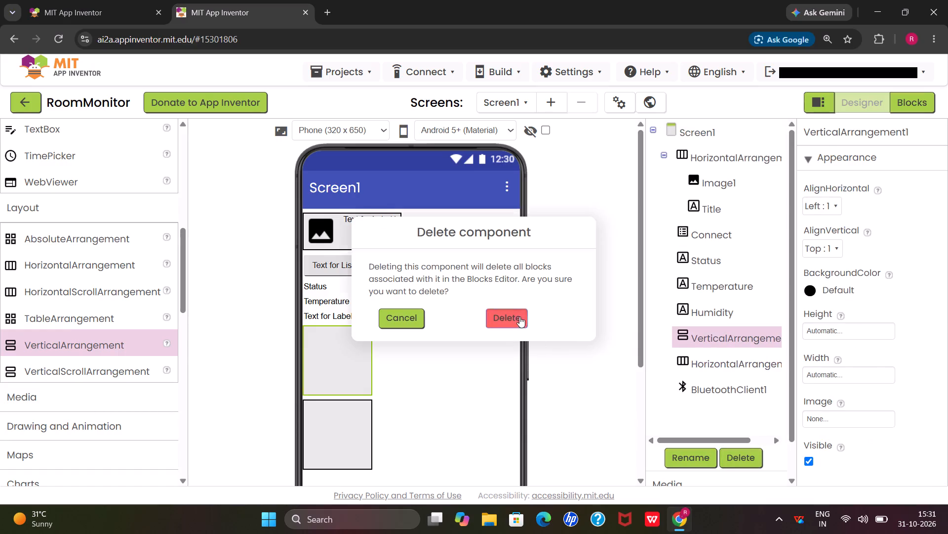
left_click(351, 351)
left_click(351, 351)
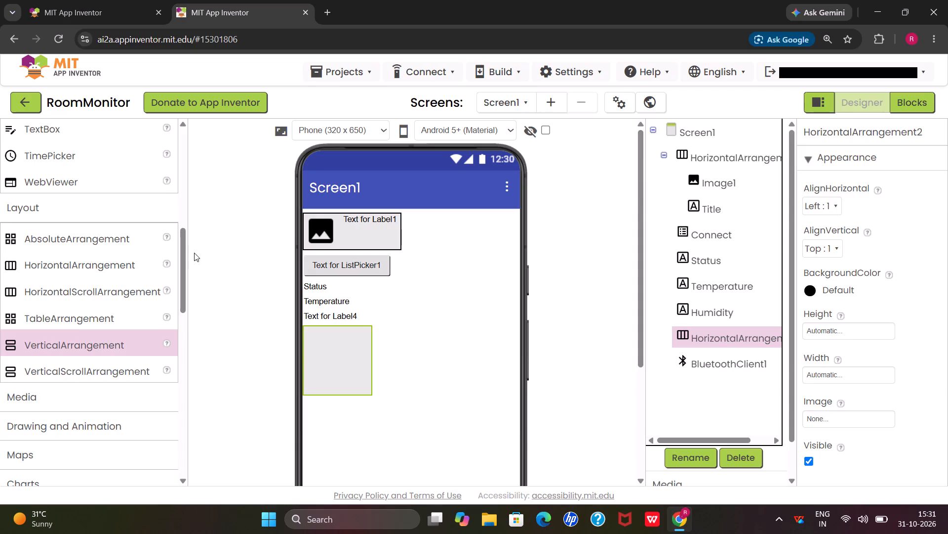
Add an Image to the empty HorizontalArrangement and move the Temperature label in beside it.
left_click_drag(185, 247, 181, 177)
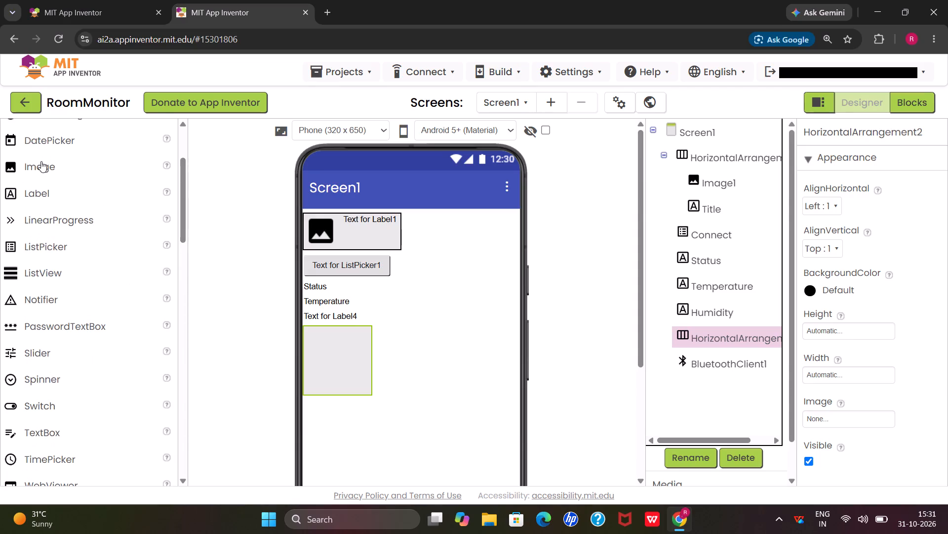
left_click_drag(41, 161, 330, 334)
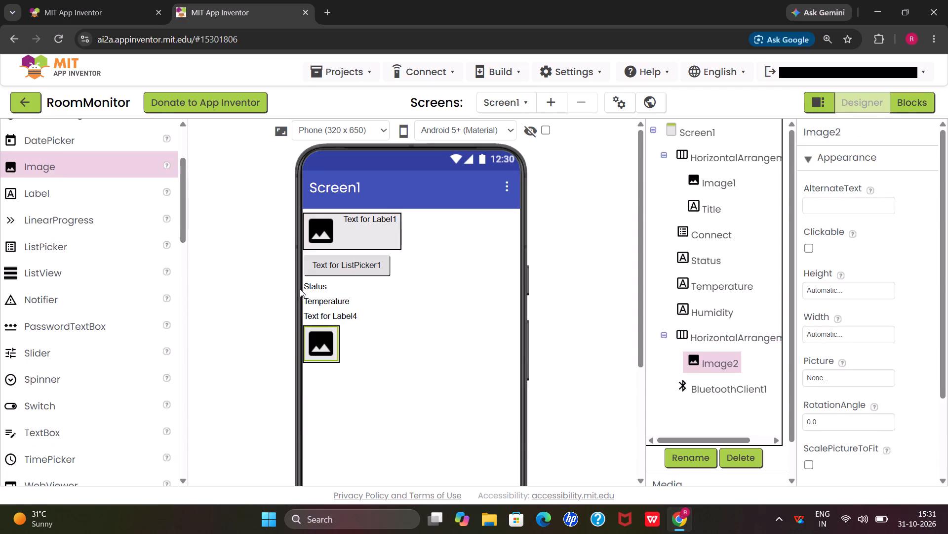
left_click(316, 301)
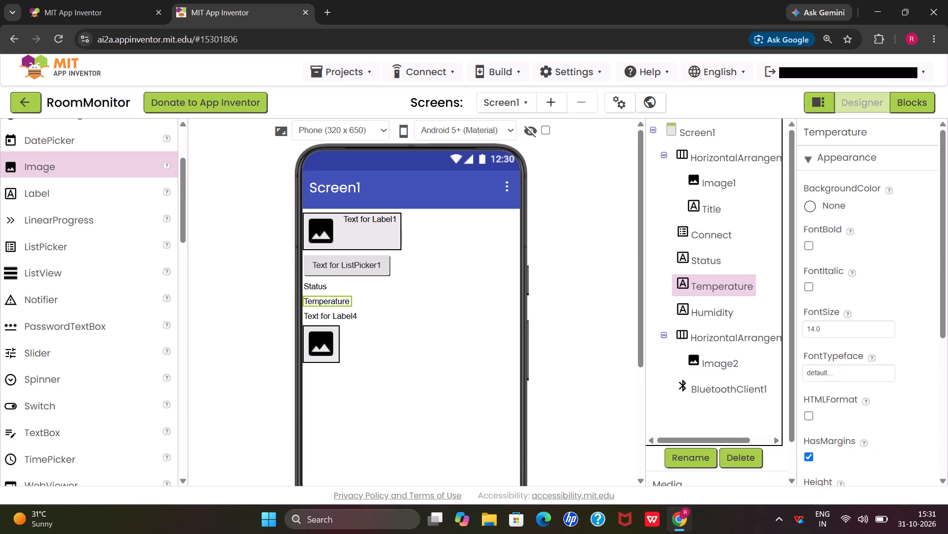
left_click_drag(333, 299, 340, 336)
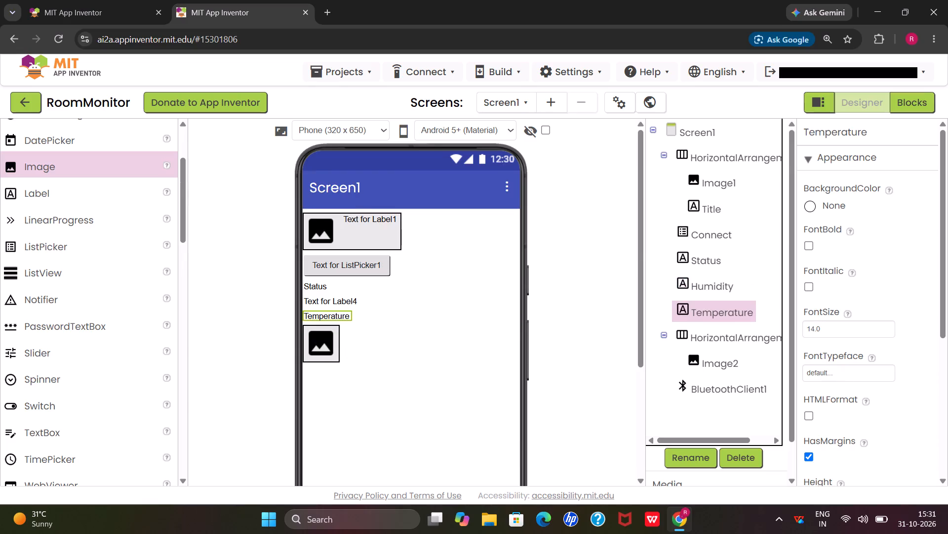
left_click_drag(326, 316, 331, 347)
left_click_drag(331, 347, 323, 341)
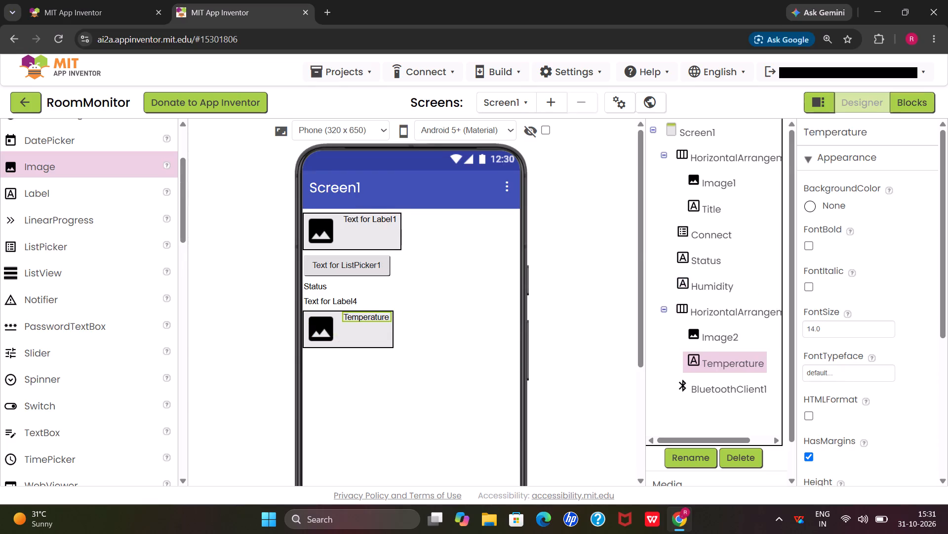
Add another Image after the Temperature label in the same arrangement and move the Humidity label in beside it.
left_click_drag(76, 168, 114, 179)
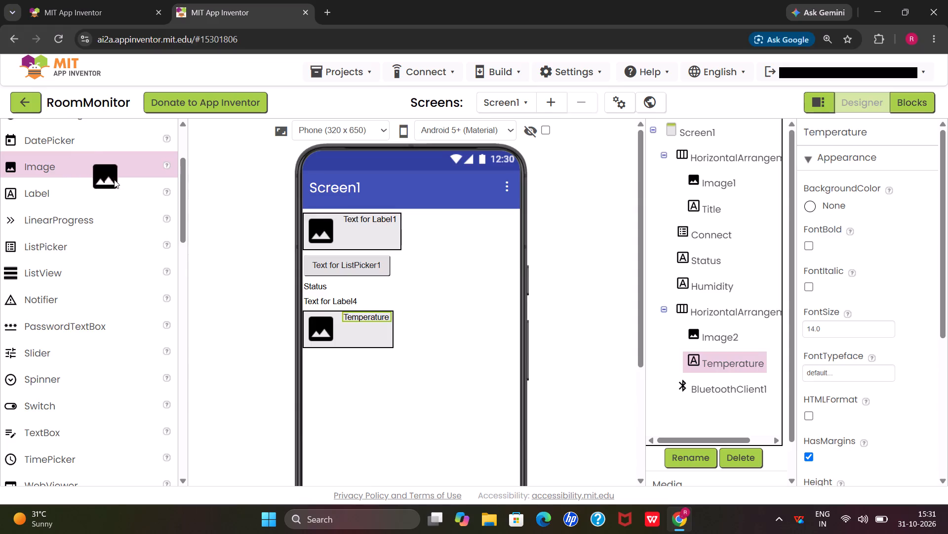
left_click_drag(114, 179, 386, 319)
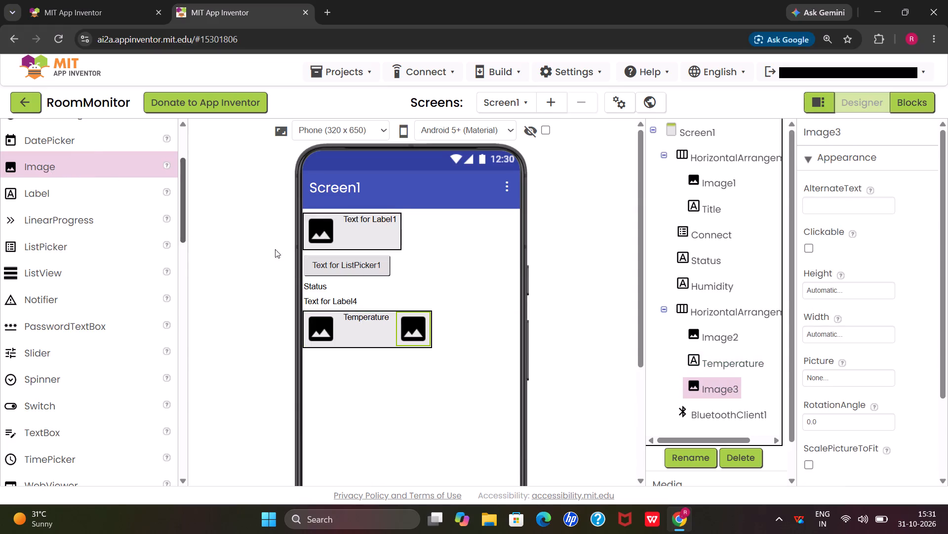
left_click_drag(320, 302, 425, 328)
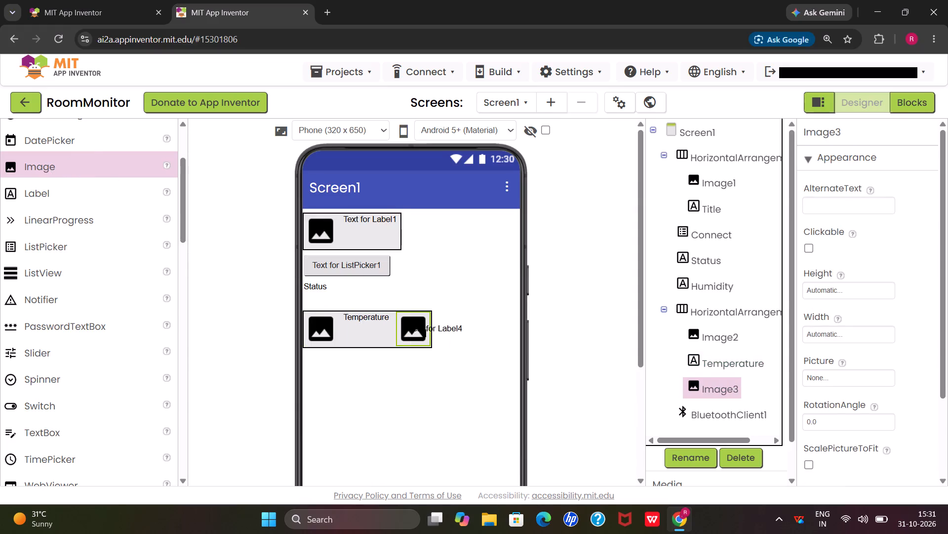
left_click_drag(425, 328, 425, 328)
left_click(459, 257)
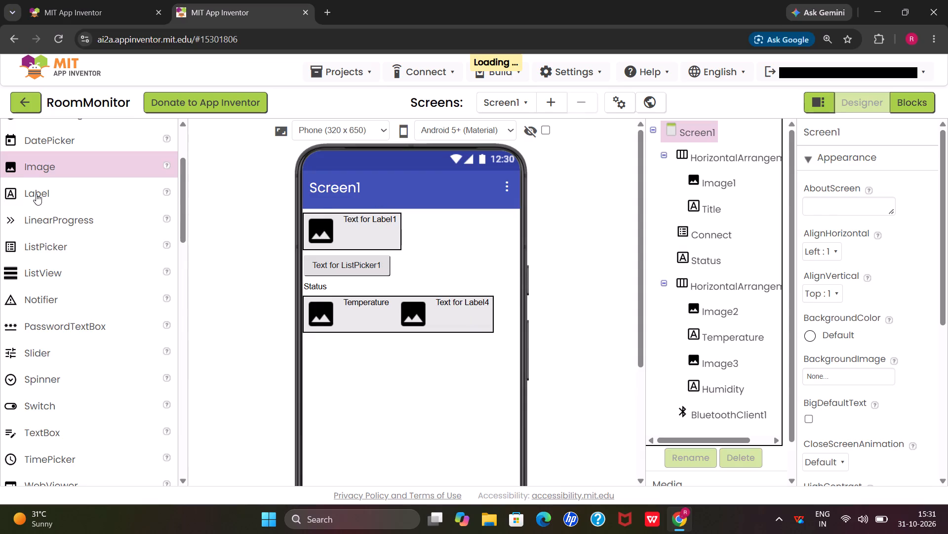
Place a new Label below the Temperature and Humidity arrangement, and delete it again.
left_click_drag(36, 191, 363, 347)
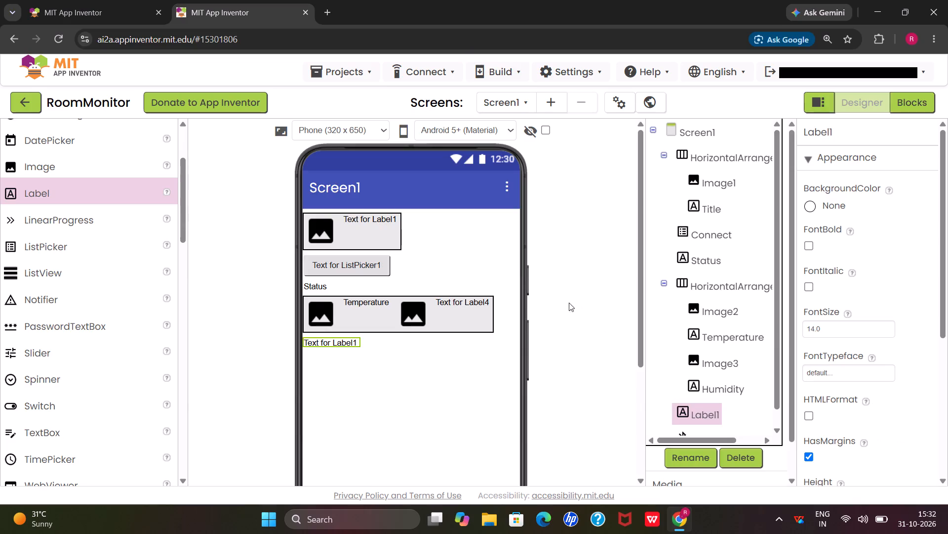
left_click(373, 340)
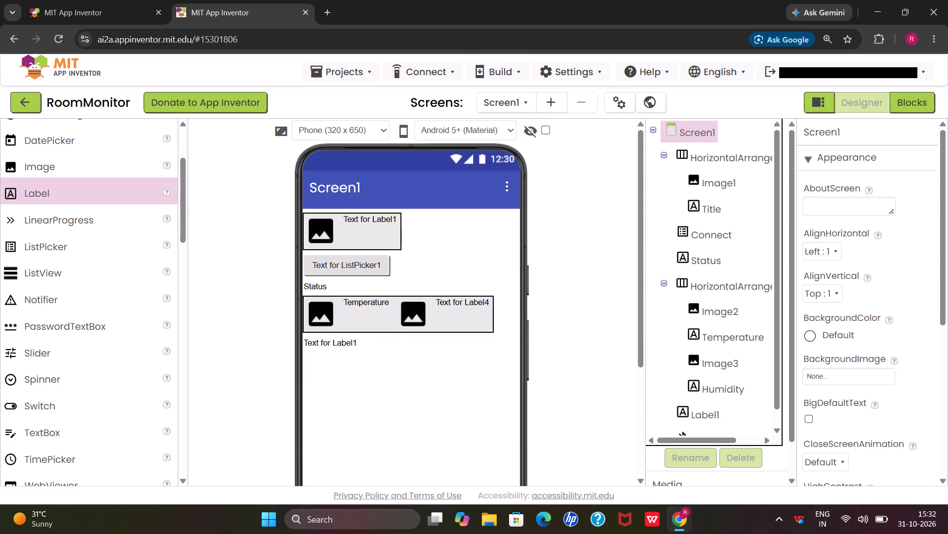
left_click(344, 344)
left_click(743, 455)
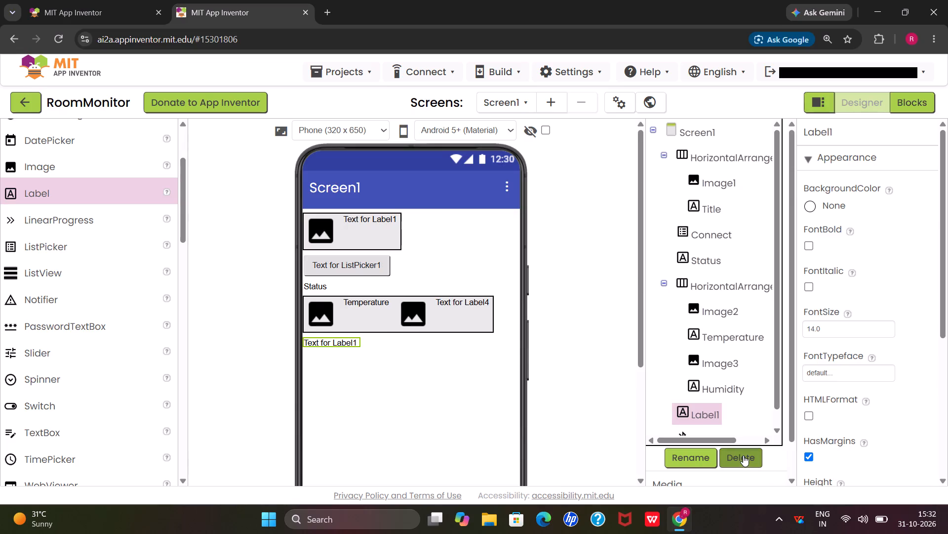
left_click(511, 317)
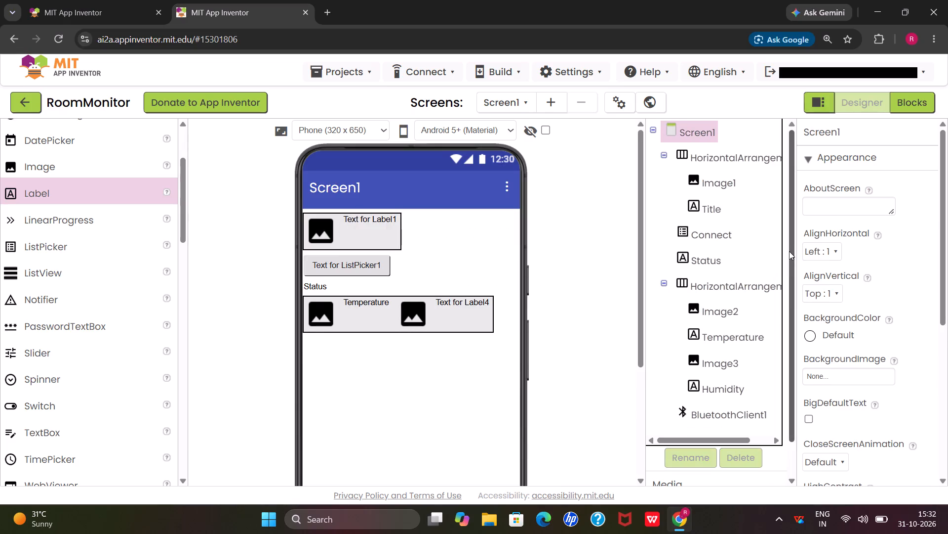
Search Google in a new browser tab for "give imaage for room monitor icon".
left_click(327, 10)
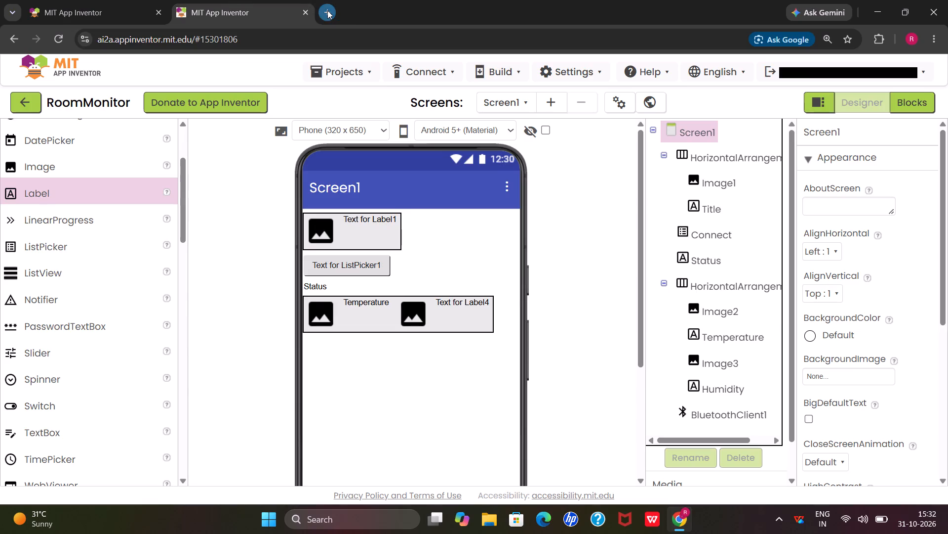
left_click(320, 222)
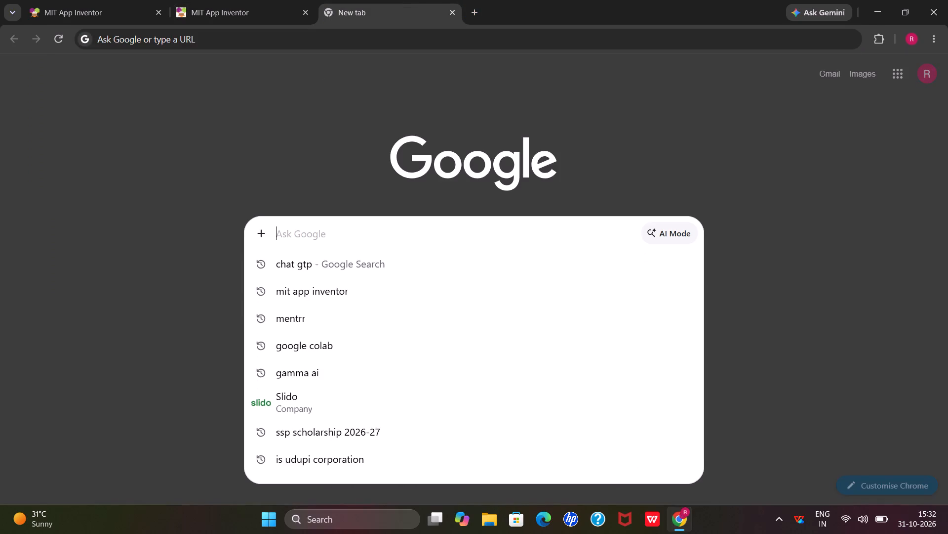
type("give imaage for")
key("space")
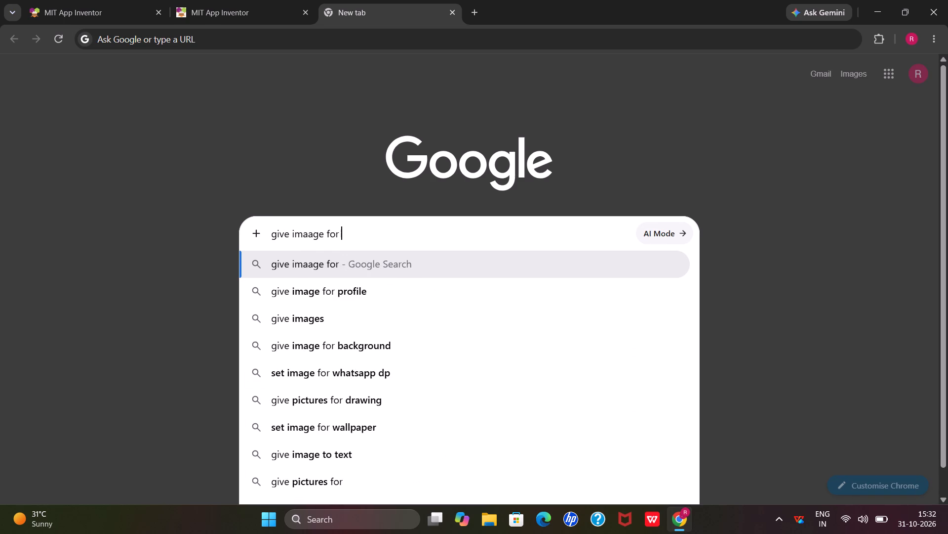
type("room monitor icon")
key("Return")
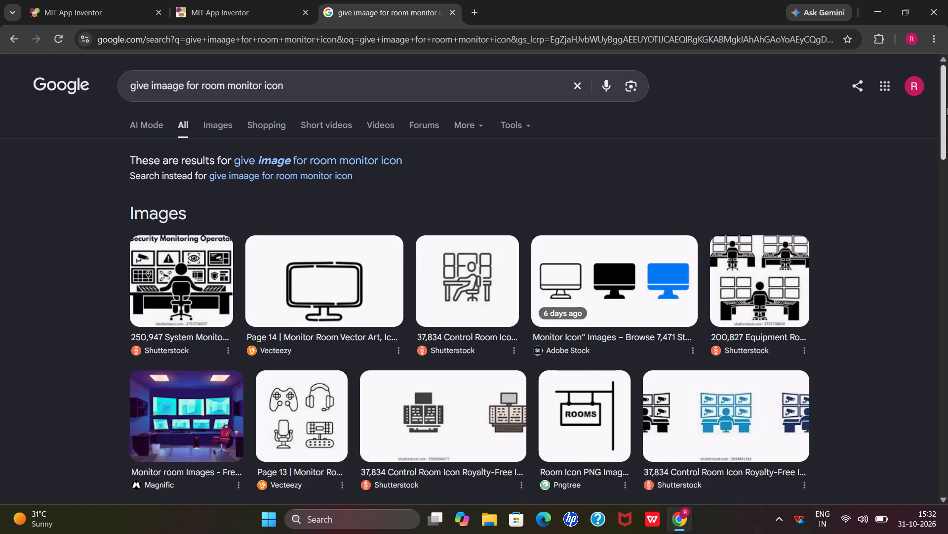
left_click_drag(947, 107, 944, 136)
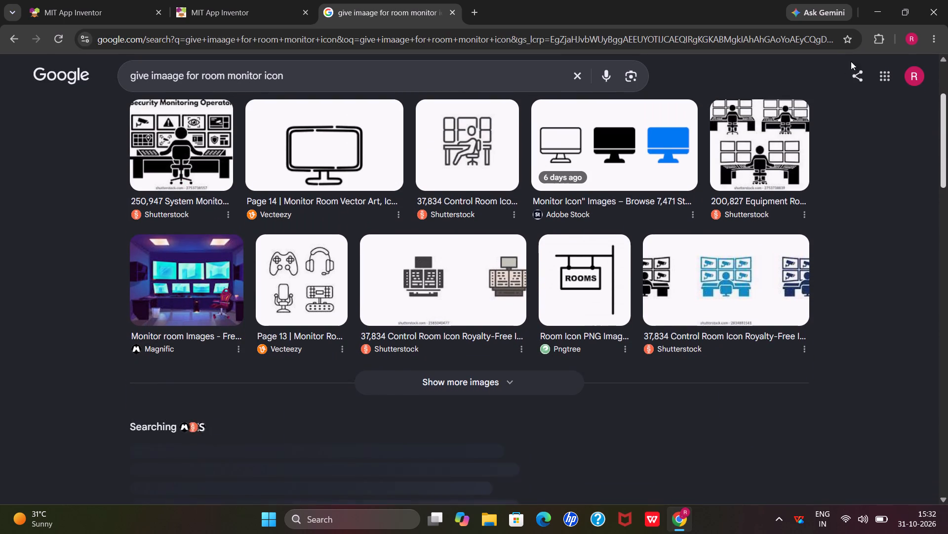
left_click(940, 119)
Return to the RoomMonitor project and add a Clock component from the Sensors group to Screen1.
left_click(271, 11)
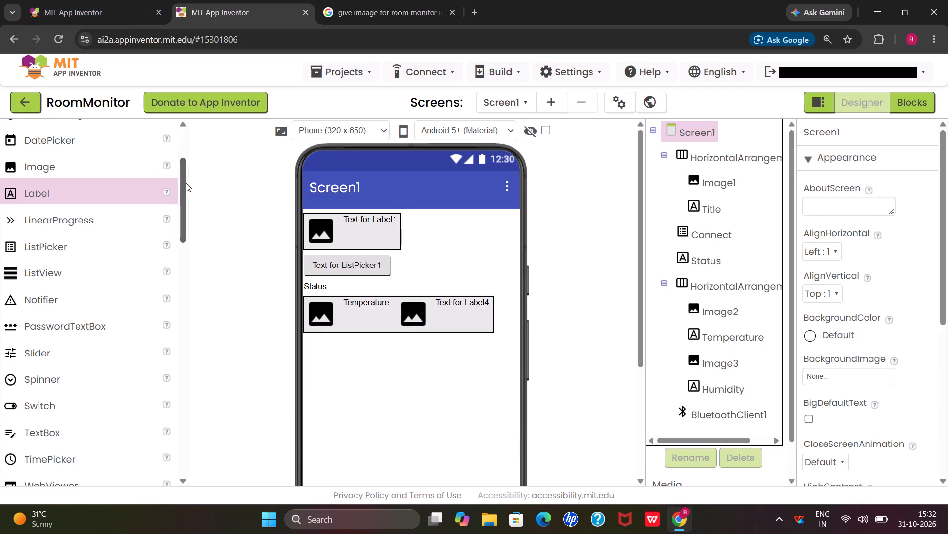
left_click_drag(186, 183, 199, 236)
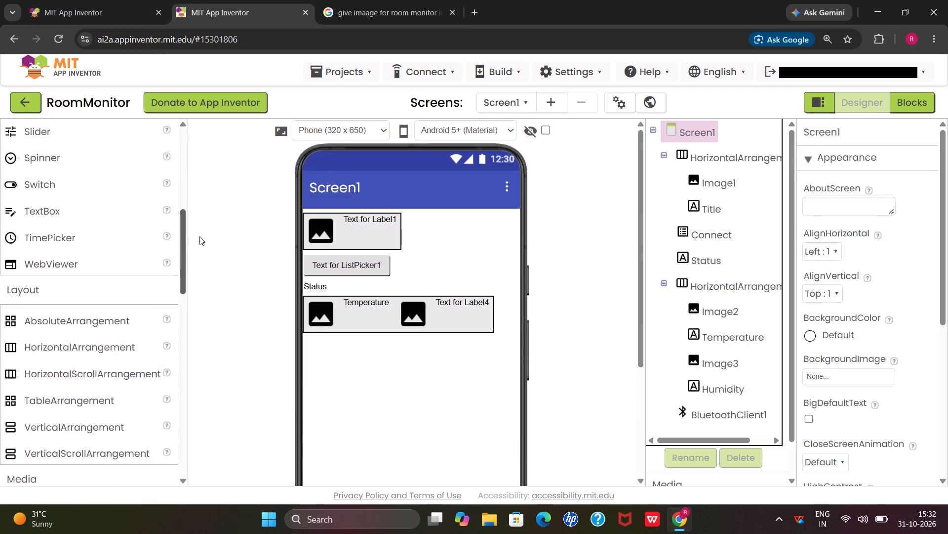
left_click_drag(199, 236, 204, 242)
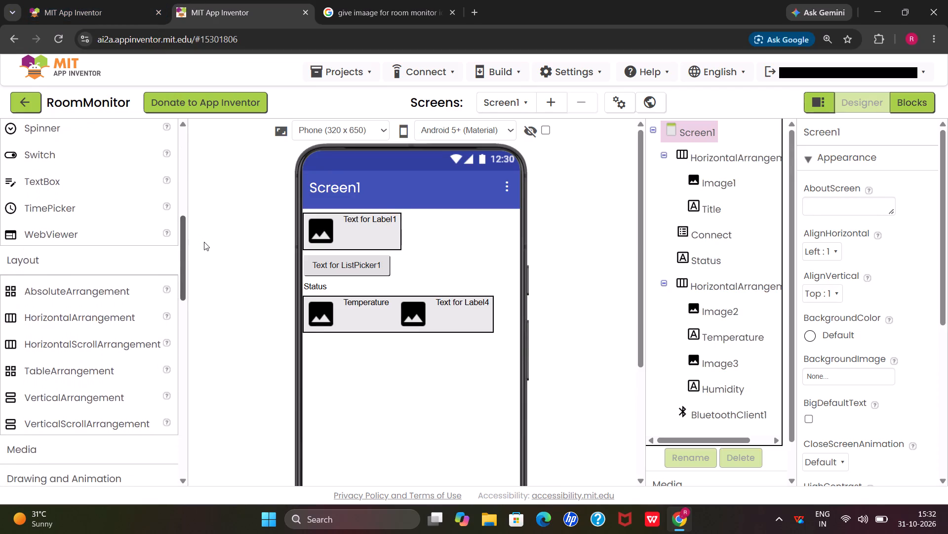
left_click_drag(204, 242, 214, 286)
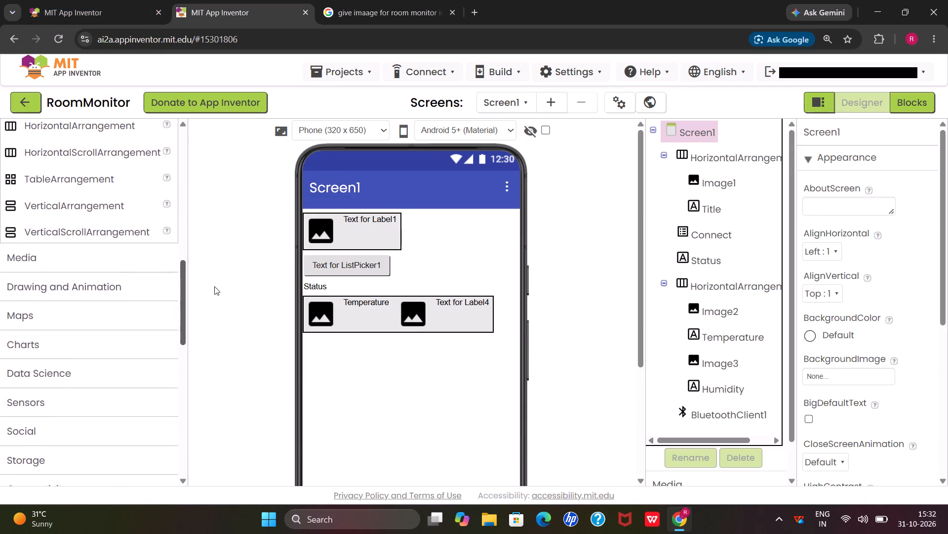
left_click_drag(214, 286, 220, 338)
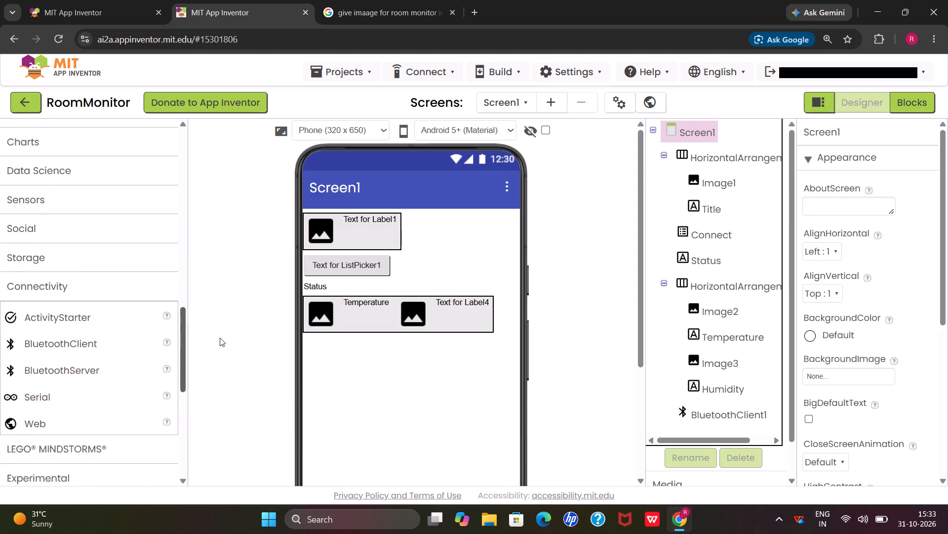
left_click_drag(220, 338, 221, 337)
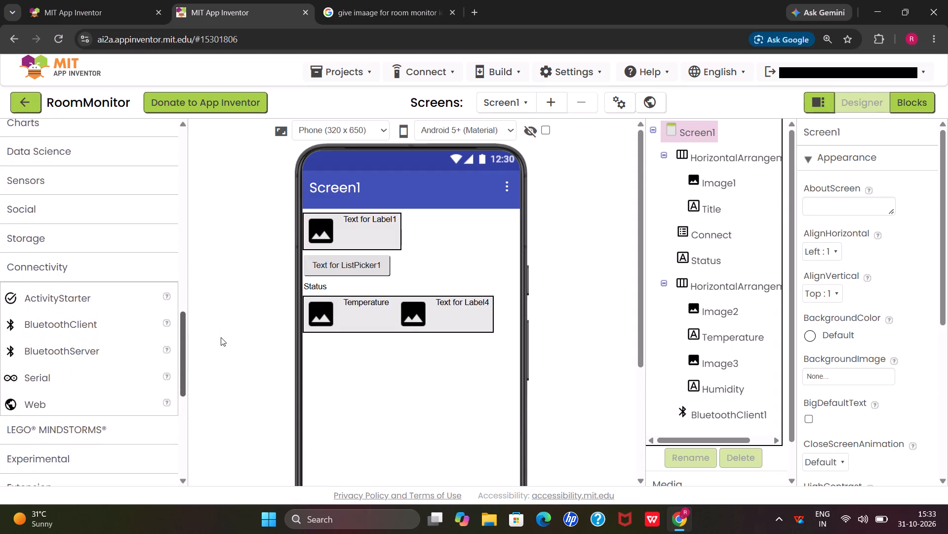
left_click_drag(221, 337, 218, 326)
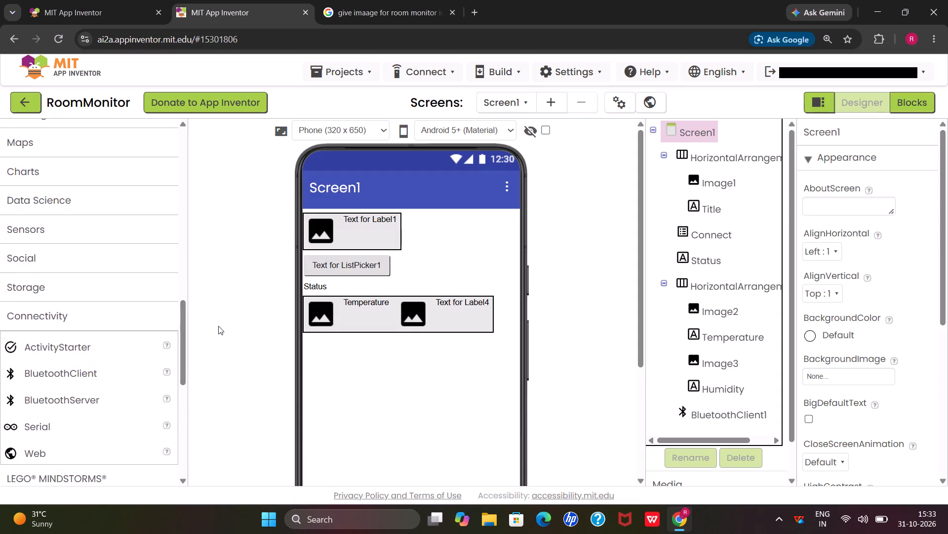
left_click(41, 233)
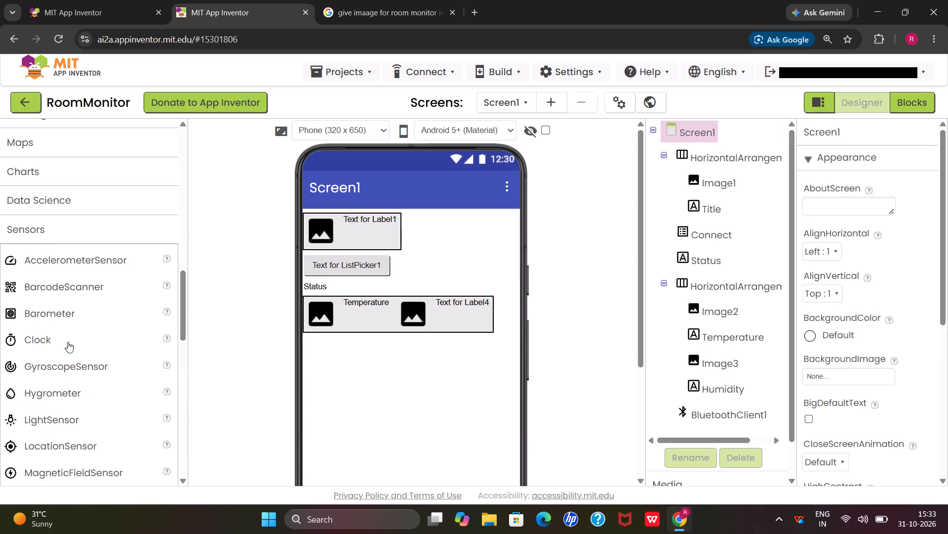
left_click_drag(68, 342, 336, 343)
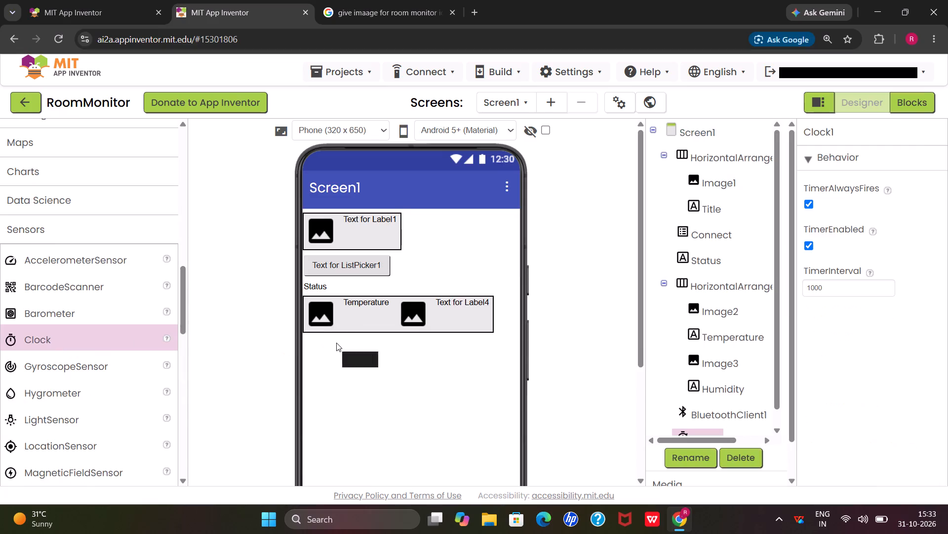
left_click_drag(774, 258, 800, 352)
left_click(791, 266)
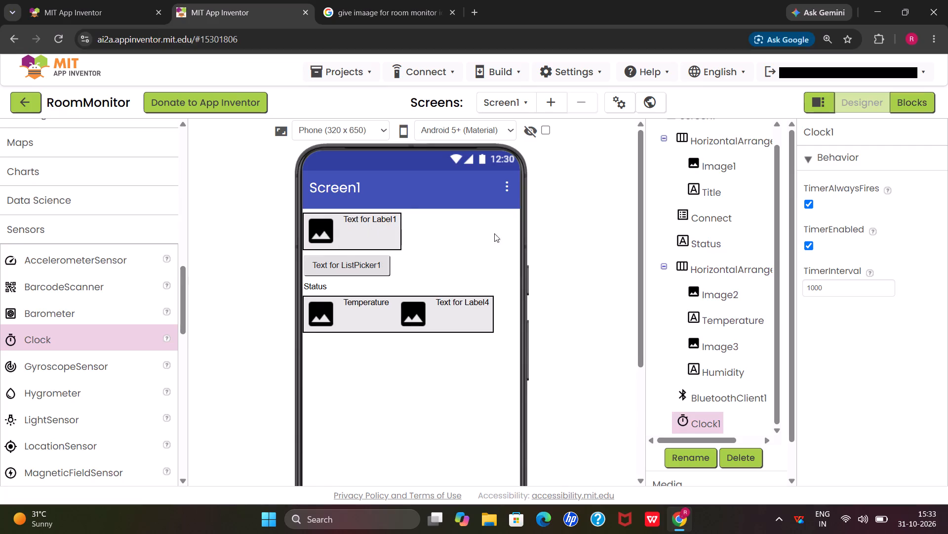
Set the text of the Title label in the first arrangement to "ROOM MONITOR".
left_click(387, 215)
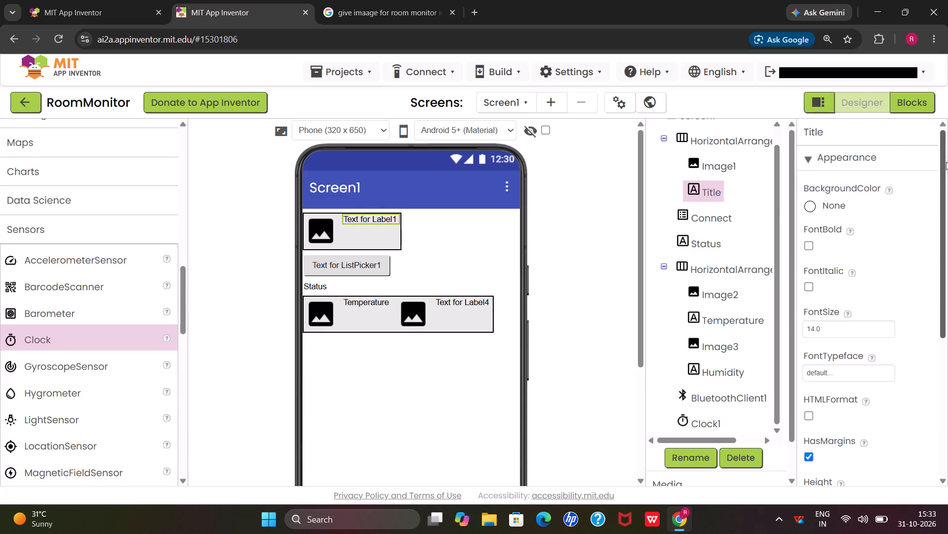
left_click_drag(946, 161, 947, 172)
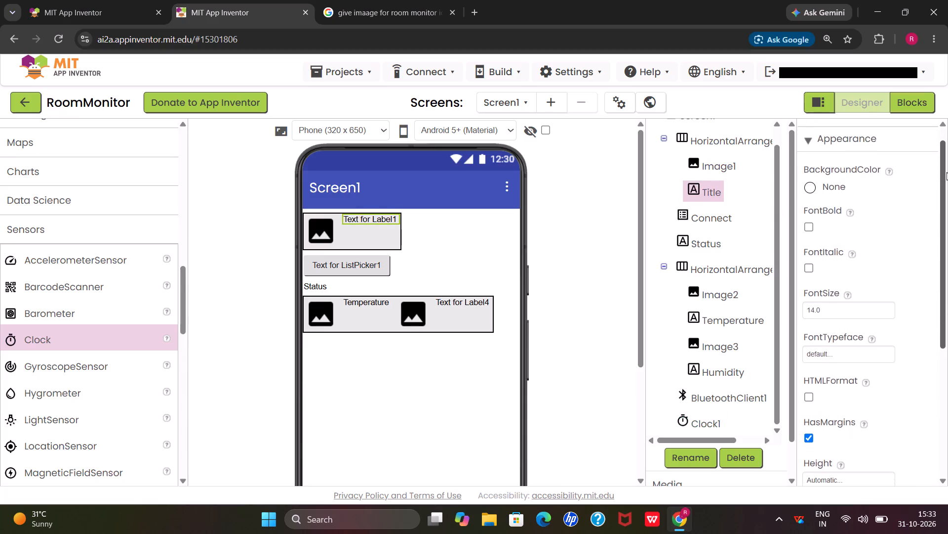
left_click_drag(947, 172, 947, 306)
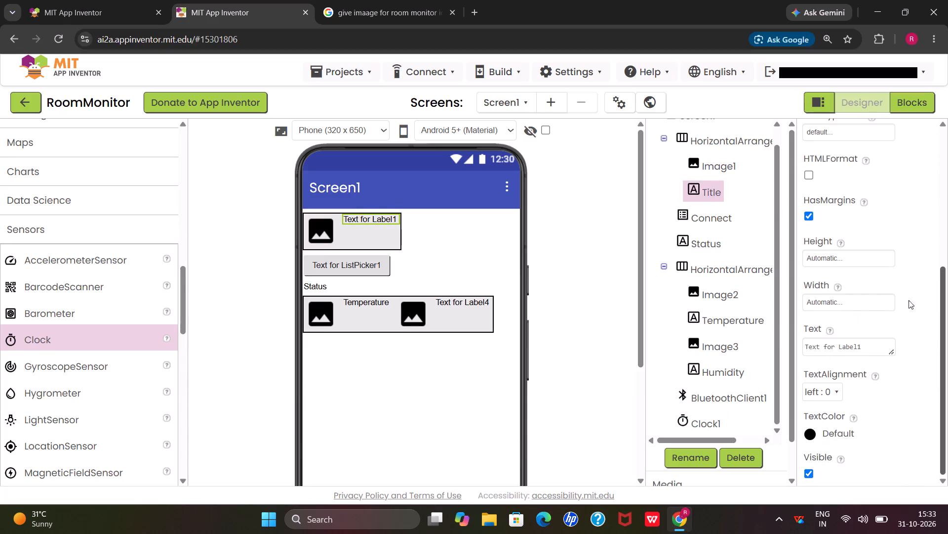
left_click_drag(866, 344, 767, 355)
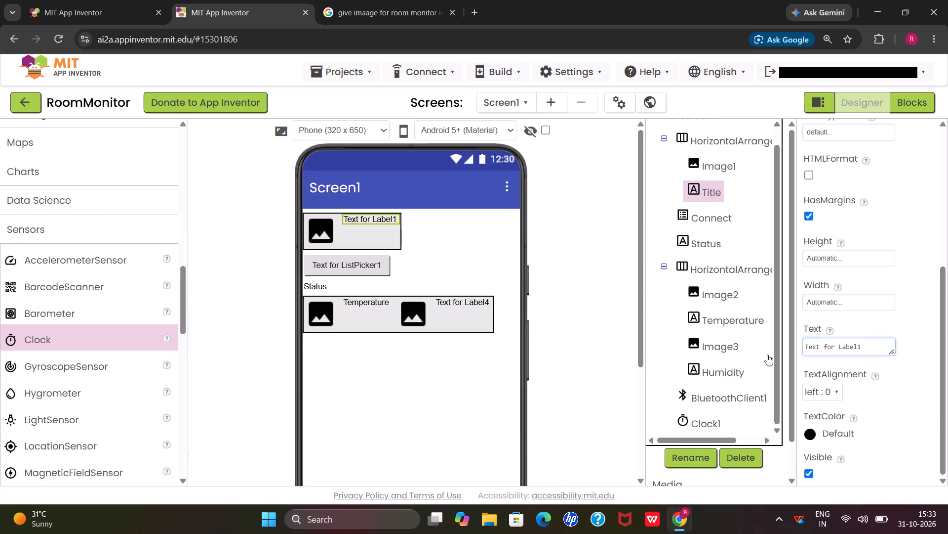
key("shift+r")
left_click_drag(861, 348, 813, 349)
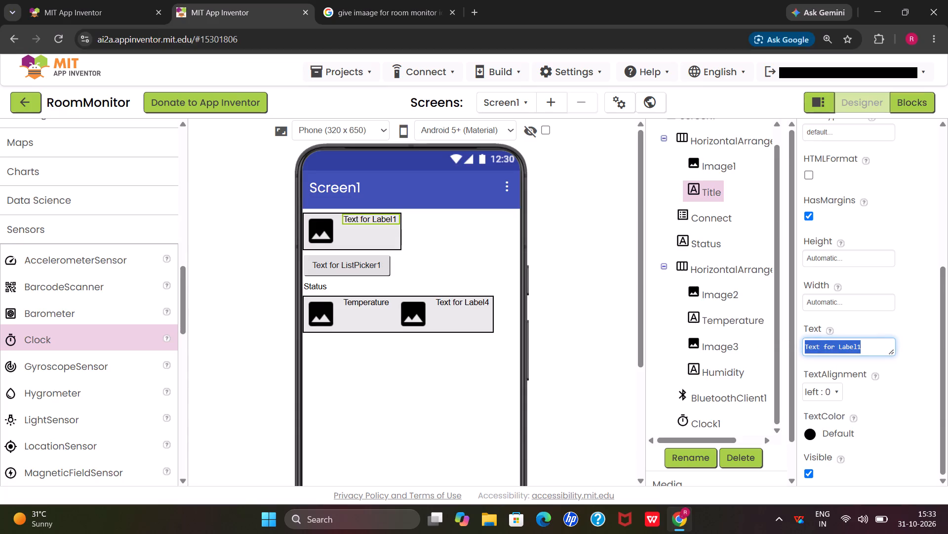
type("ROOM MONITOR")
key("Return")
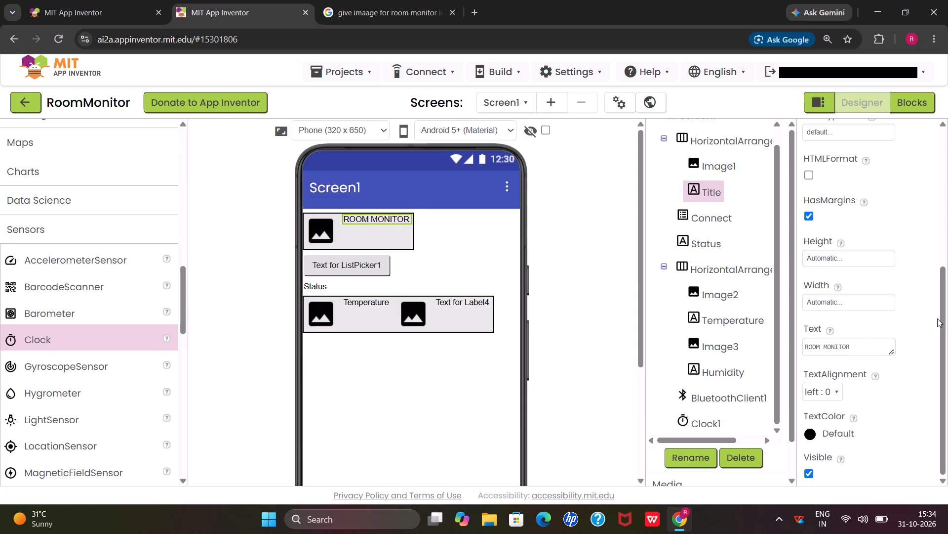
Set the Title label's font size to 20.
left_click_drag(943, 315, 944, 256)
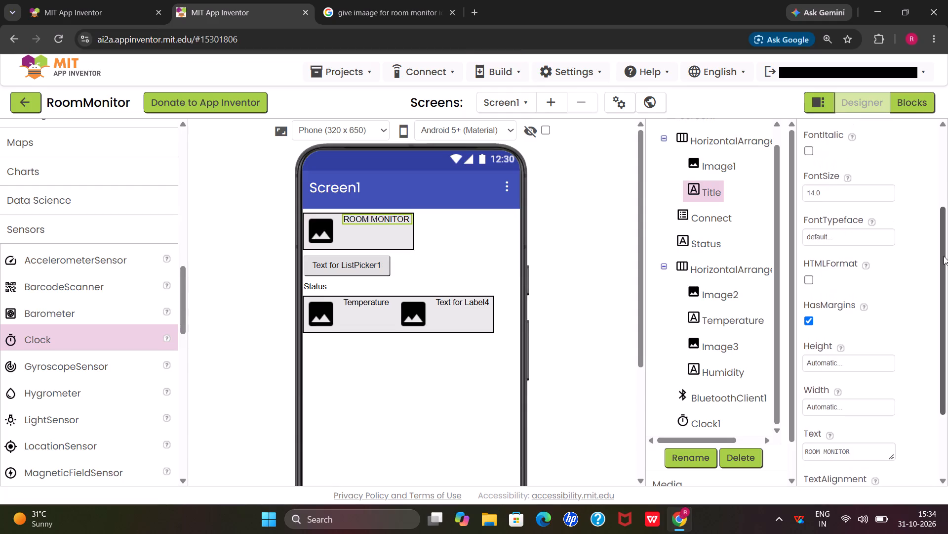
left_click_drag(944, 256, 944, 229)
left_click_drag(844, 242, 760, 253)
type("20")
key("Return")
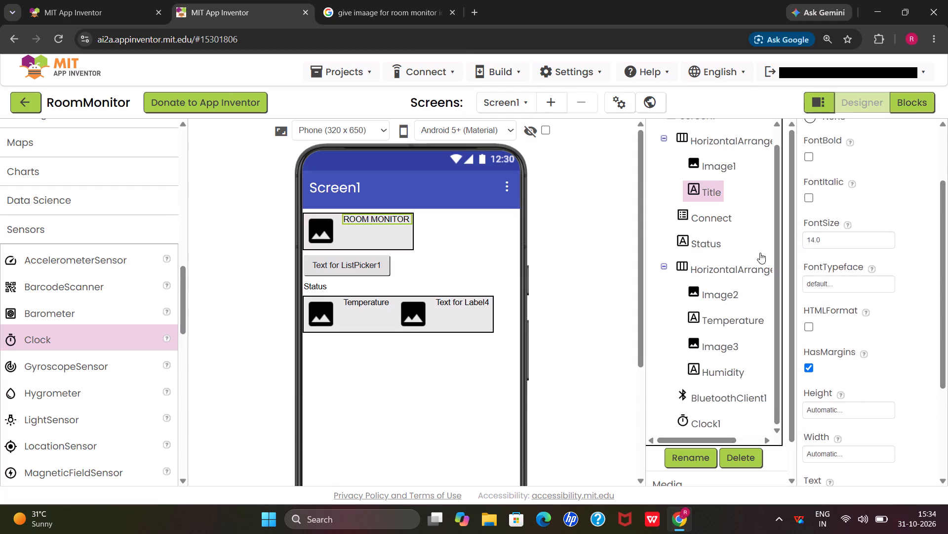
left_click_drag(824, 241, 806, 240)
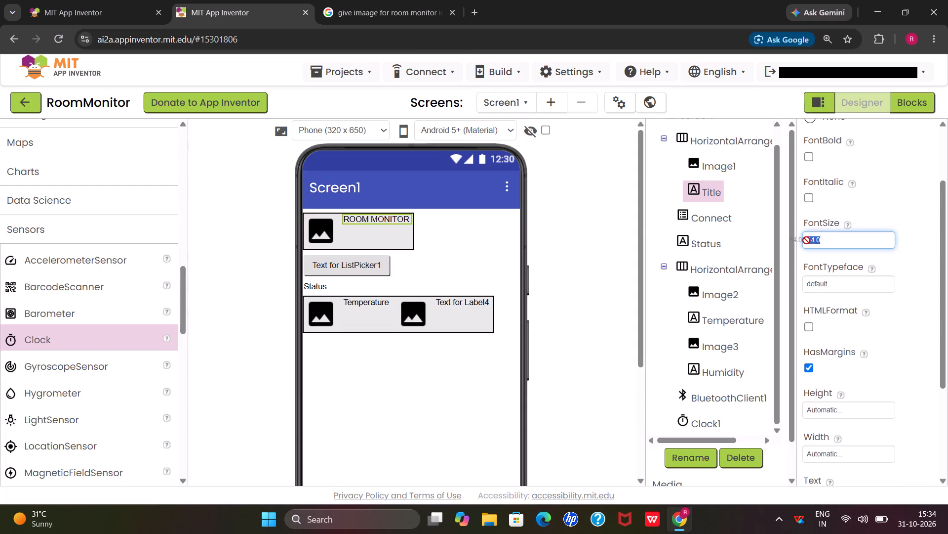
left_click_drag(806, 240, 835, 240)
key("2")
key("0")
key("Return")
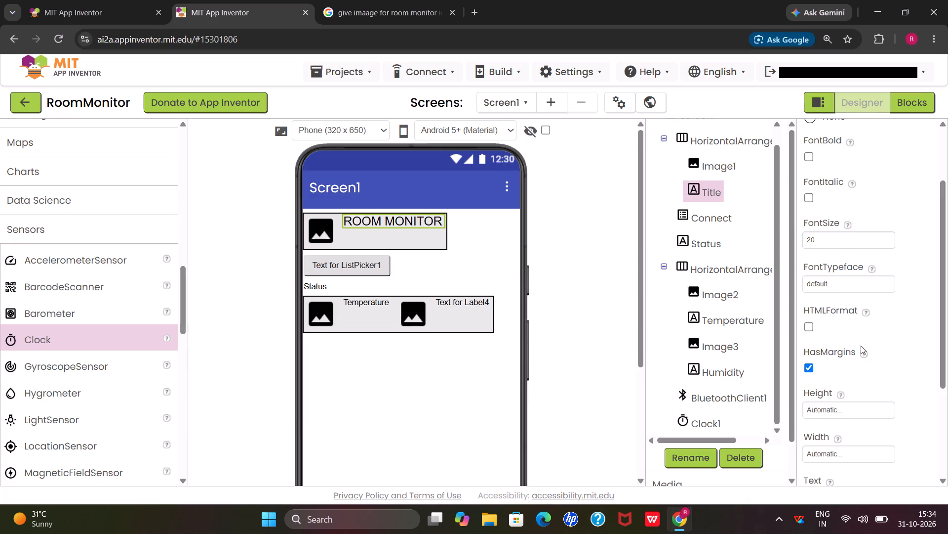
Change the Title label's text colour to the default Blue, #0000FF, and save it.
left_click_drag(944, 339, 945, 349)
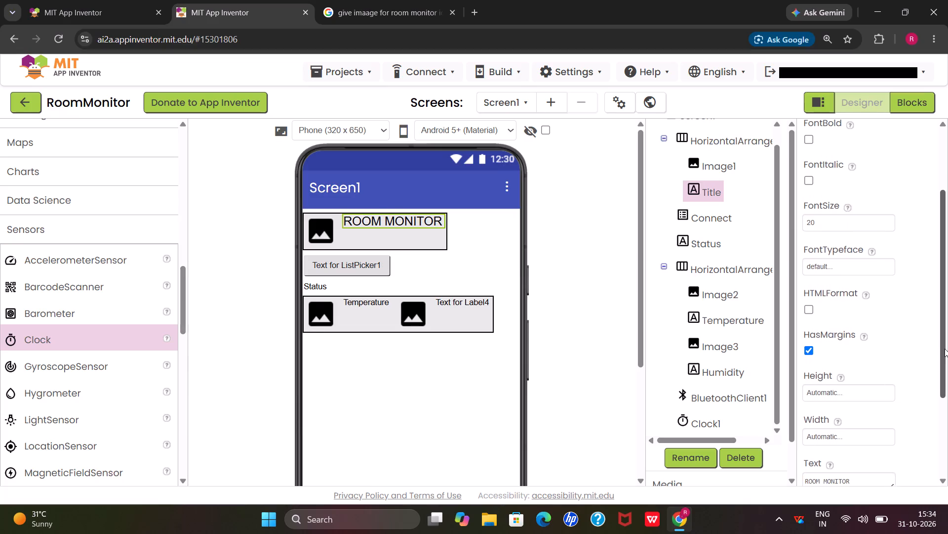
left_click_drag(945, 349, 947, 417)
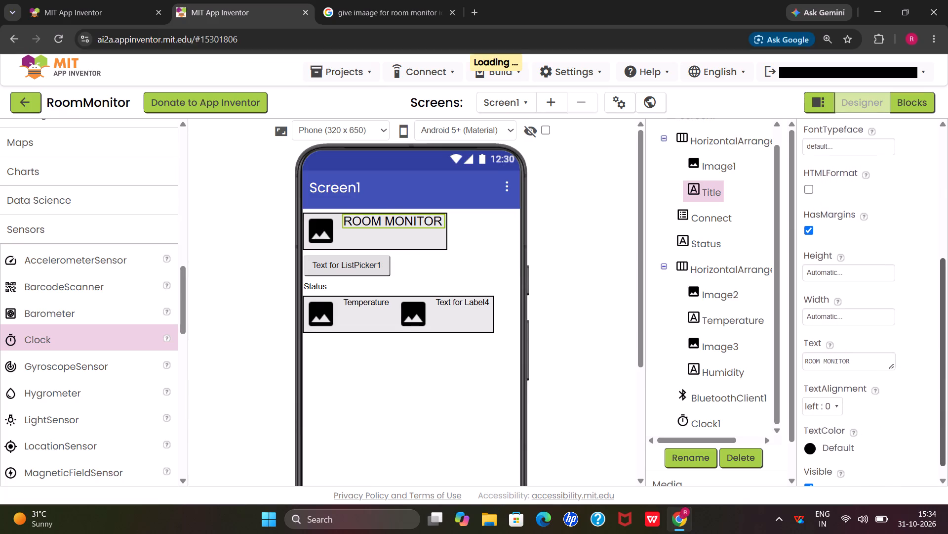
left_click(811, 446)
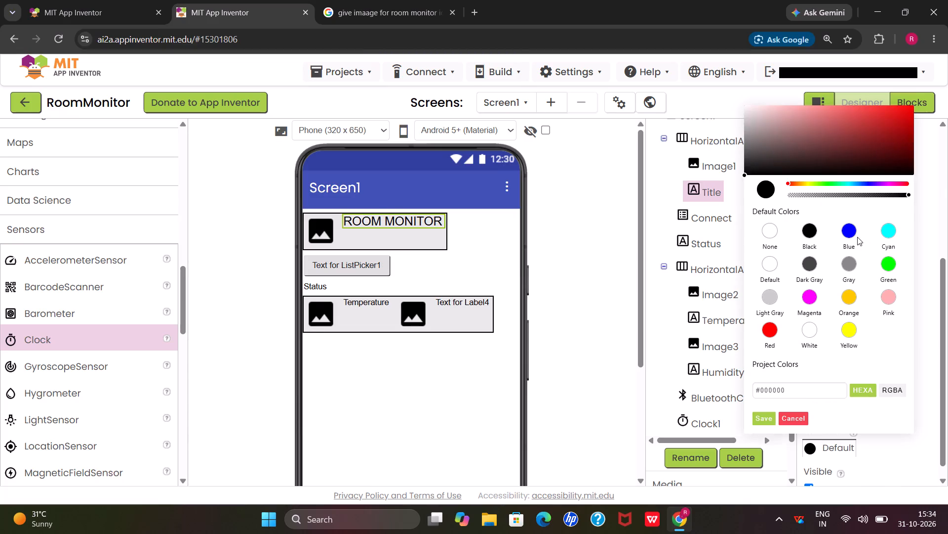
left_click(851, 234)
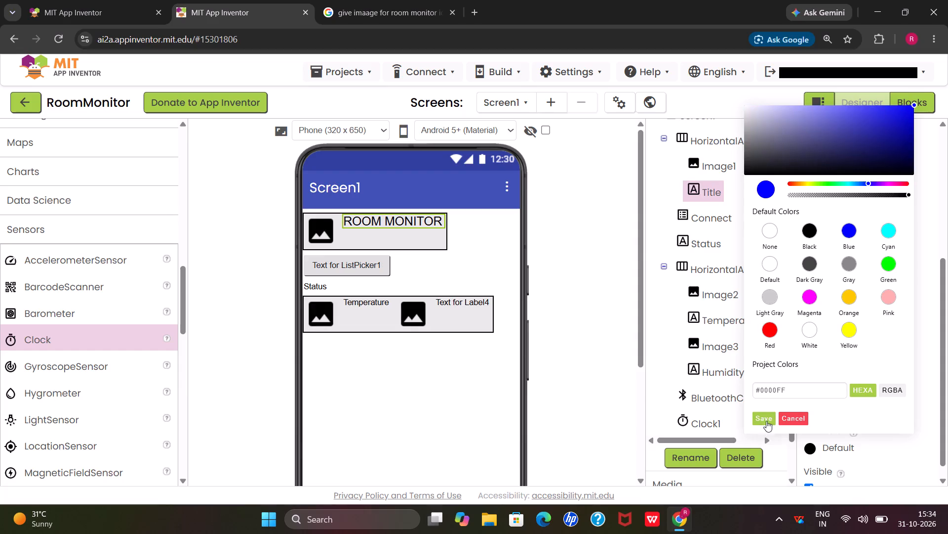
left_click(767, 418)
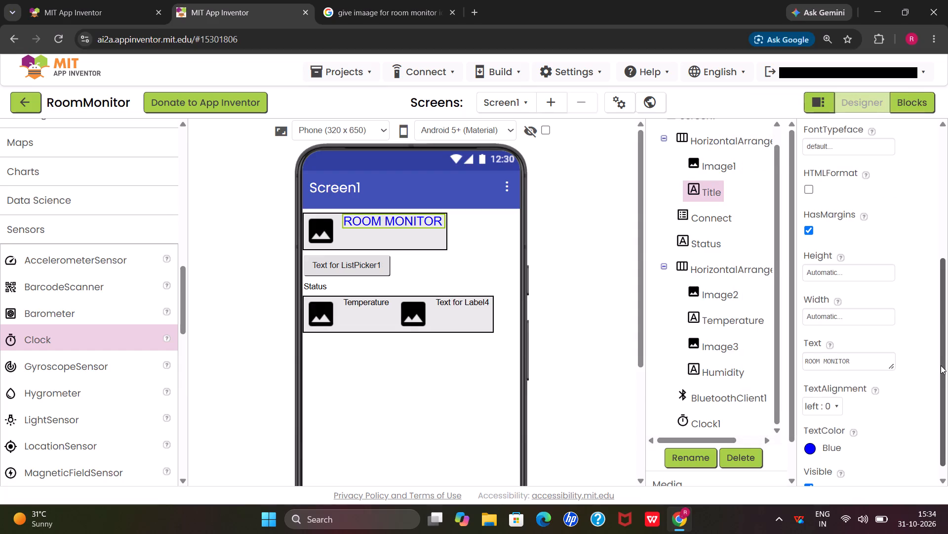
Make the Title label's text bold.
left_click_drag(942, 344, 941, 305)
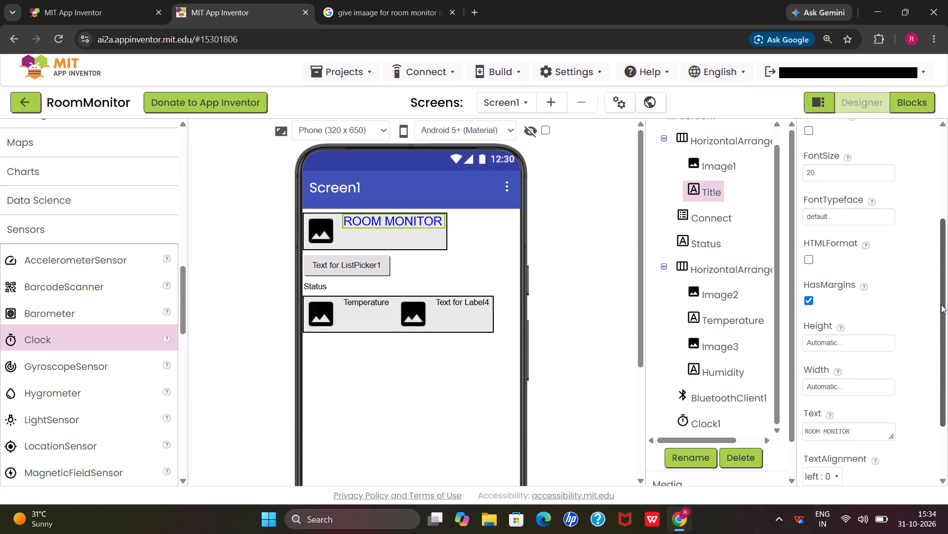
left_click_drag(941, 305, 942, 282)
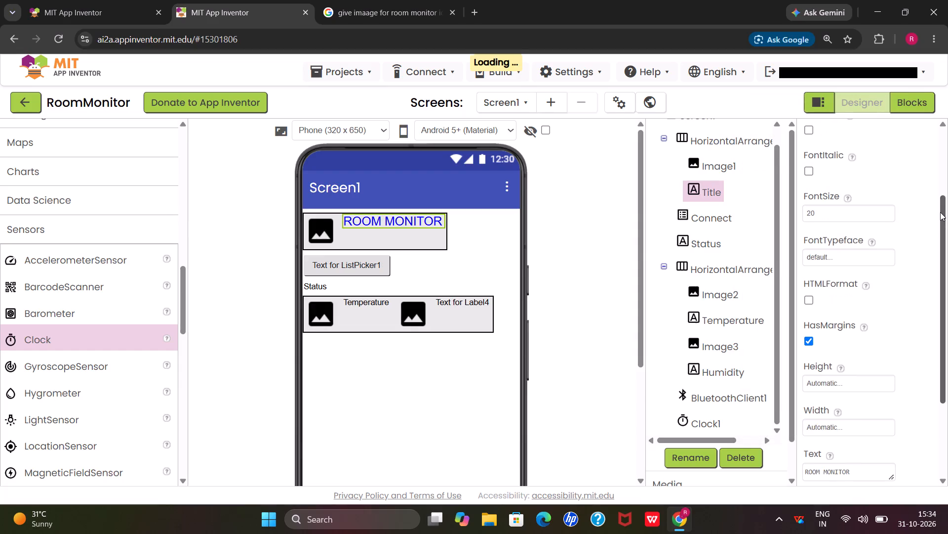
left_click_drag(940, 212, 936, 184)
left_click(807, 175)
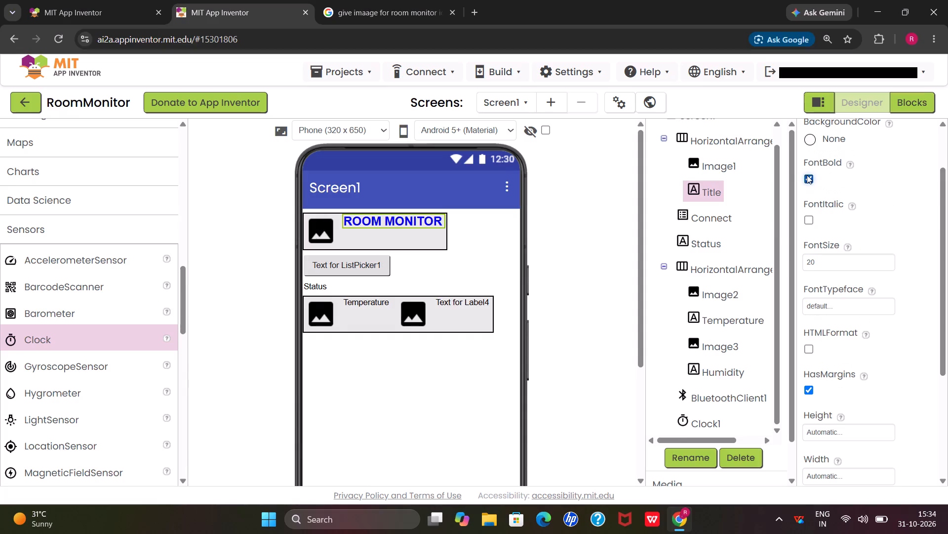
left_click(872, 321)
Set the text of the Connect list picker to "CONNECT BLUETOOTH".
left_click(344, 261)
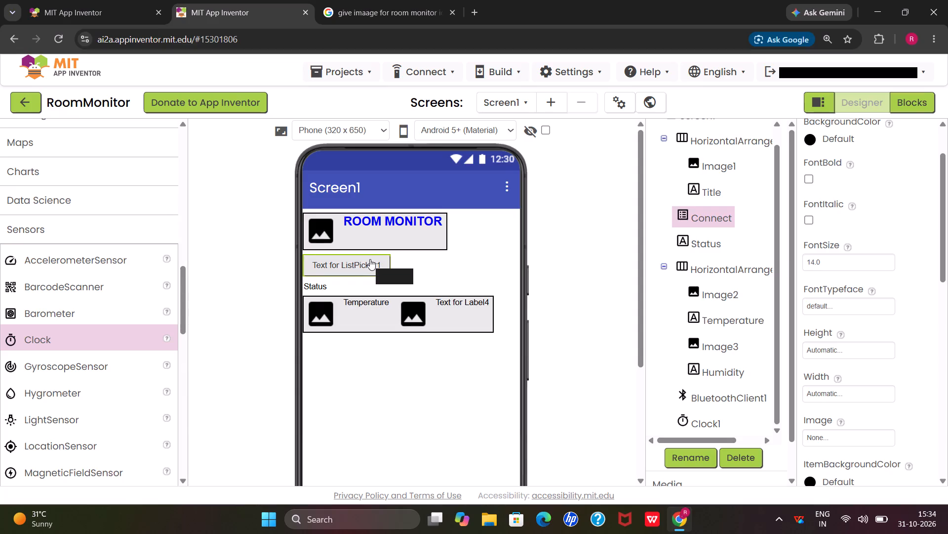
left_click(347, 263)
left_click_drag(940, 260, 941, 272)
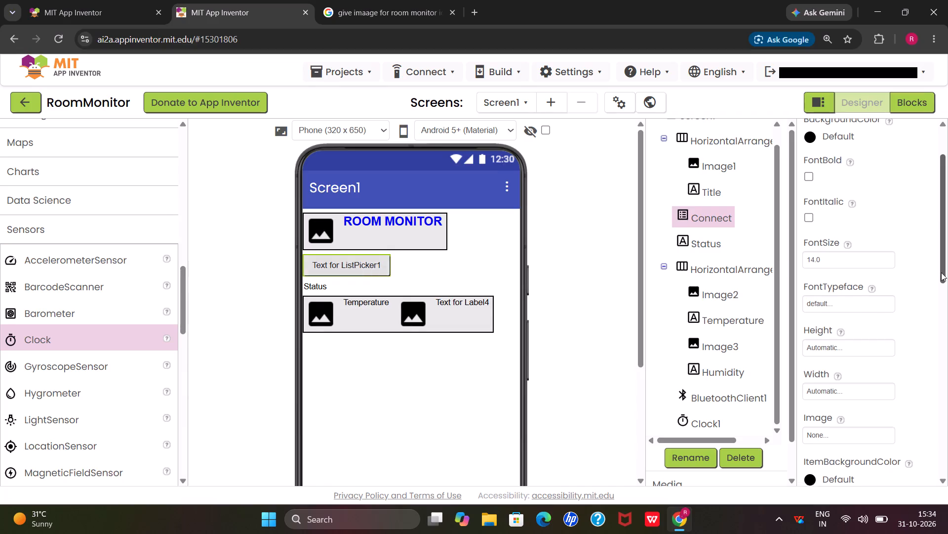
left_click_drag(941, 272, 947, 356)
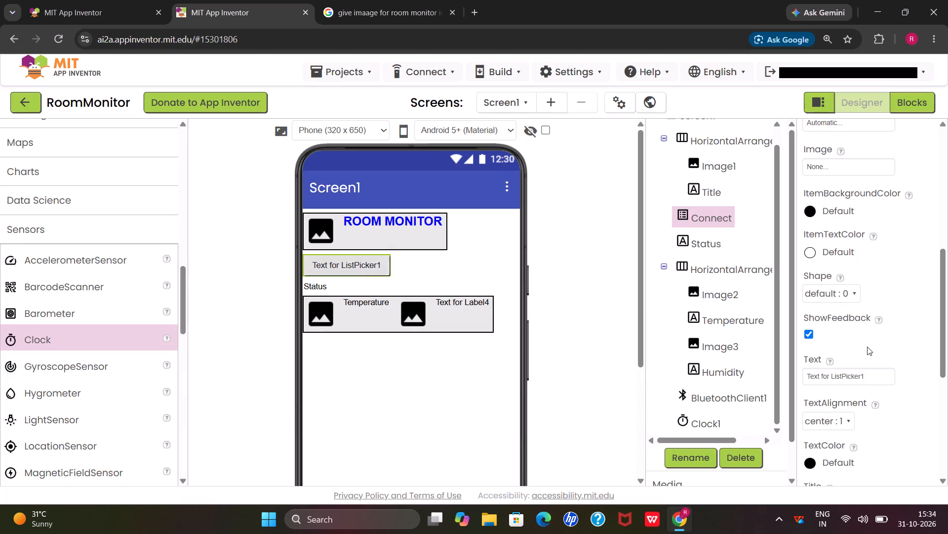
left_click_drag(874, 374, 790, 373)
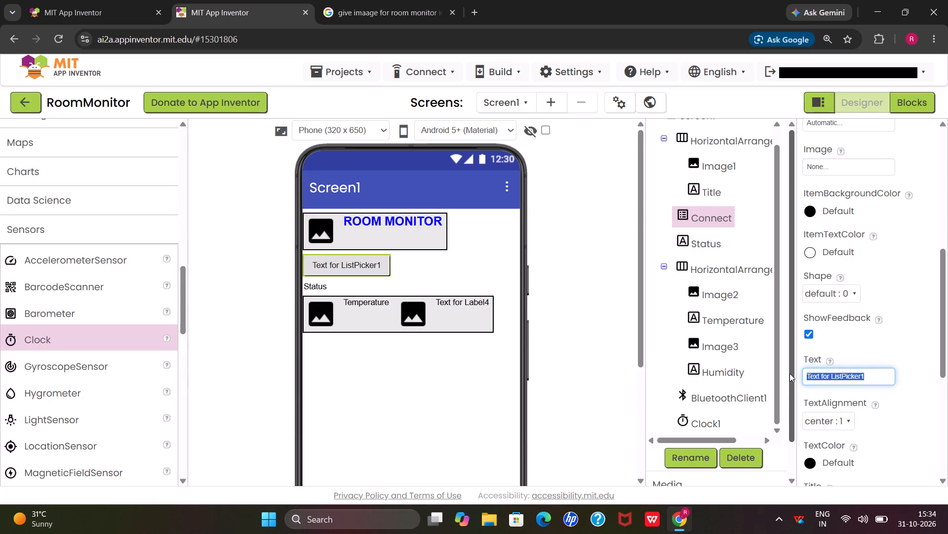
key("shift+c")
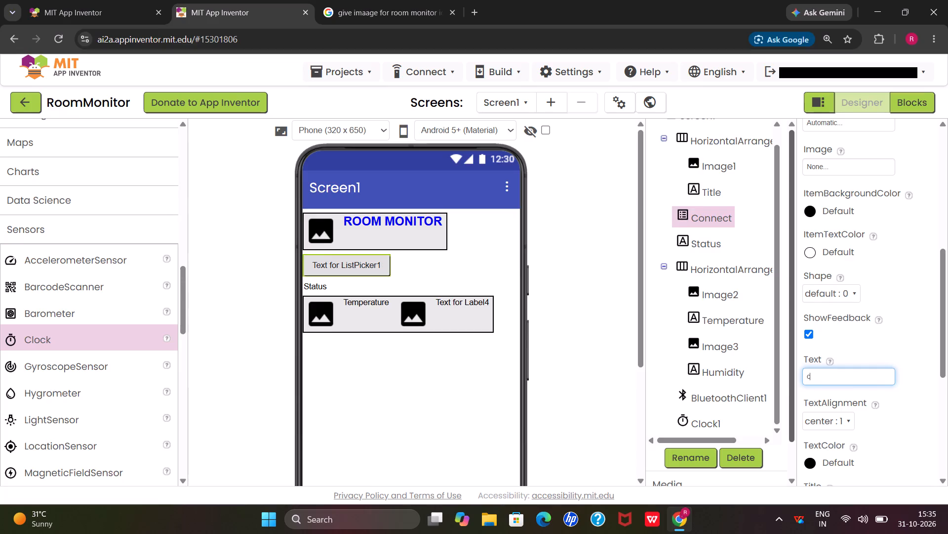
key("shift+c")
key("BackSpace")
key("o")
type("NNECT")
key("space")
key("b")
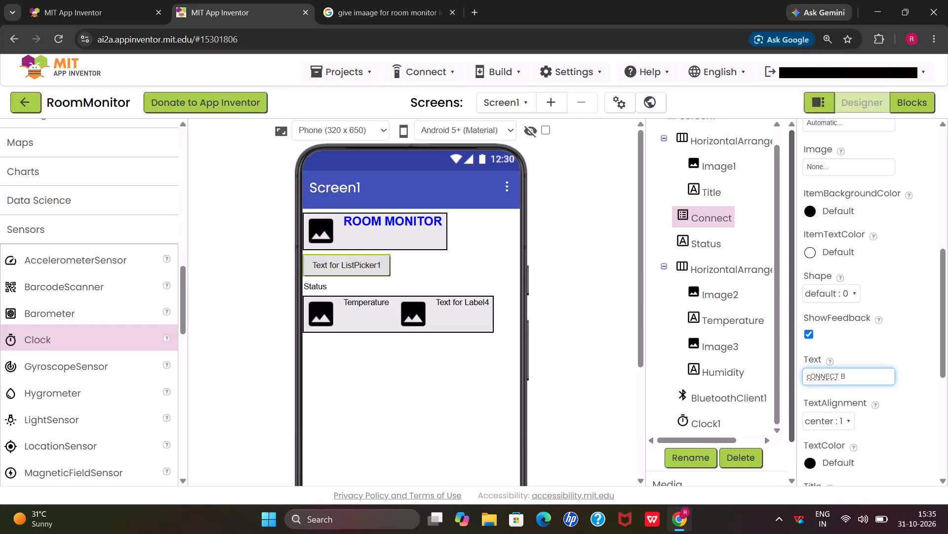
type("LUETOOTH")
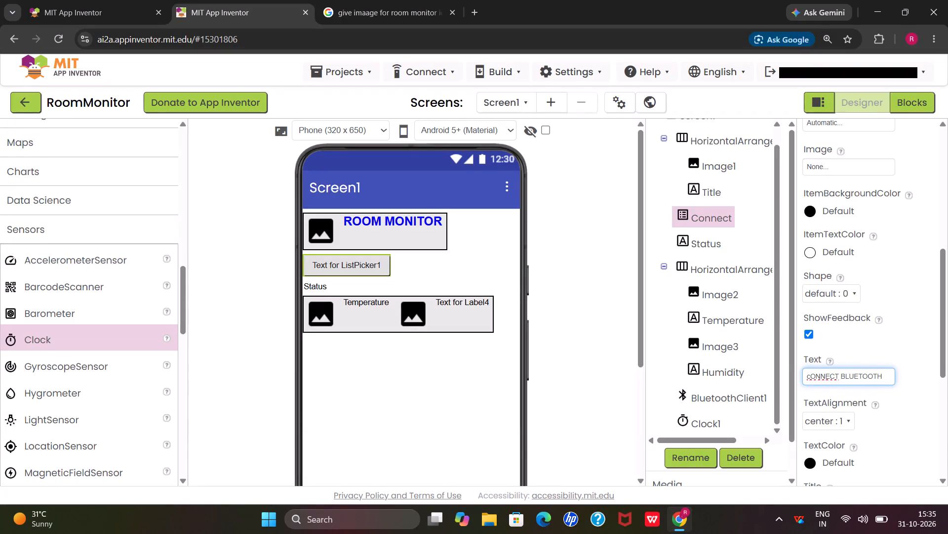
left_click(812, 376)
key("BackSpace")
key("c")
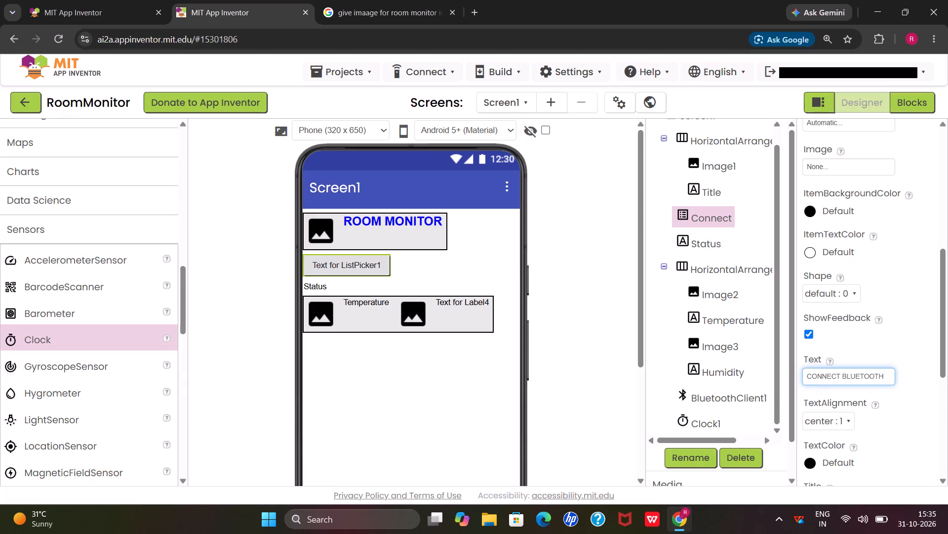
key("Return")
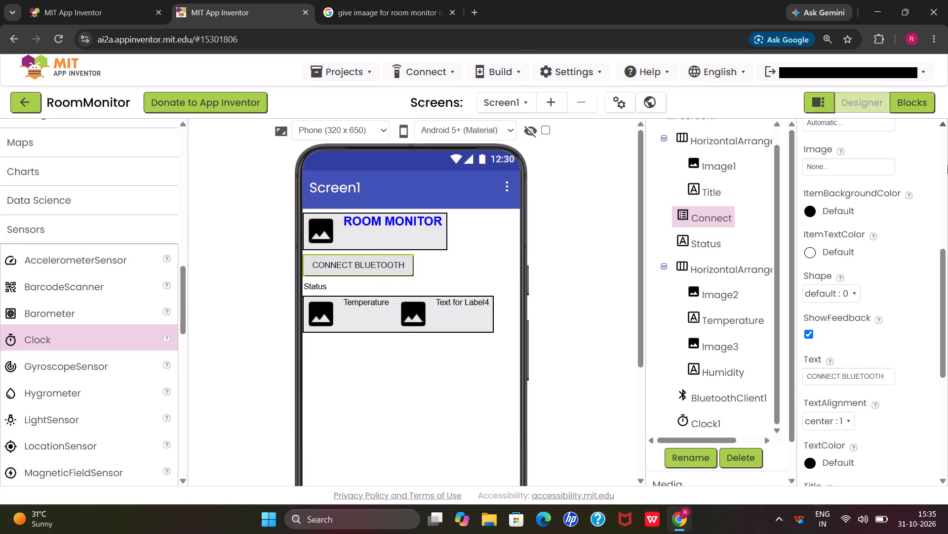
Make the Connect list picker's text bold.
left_click_drag(941, 257, 941, 223)
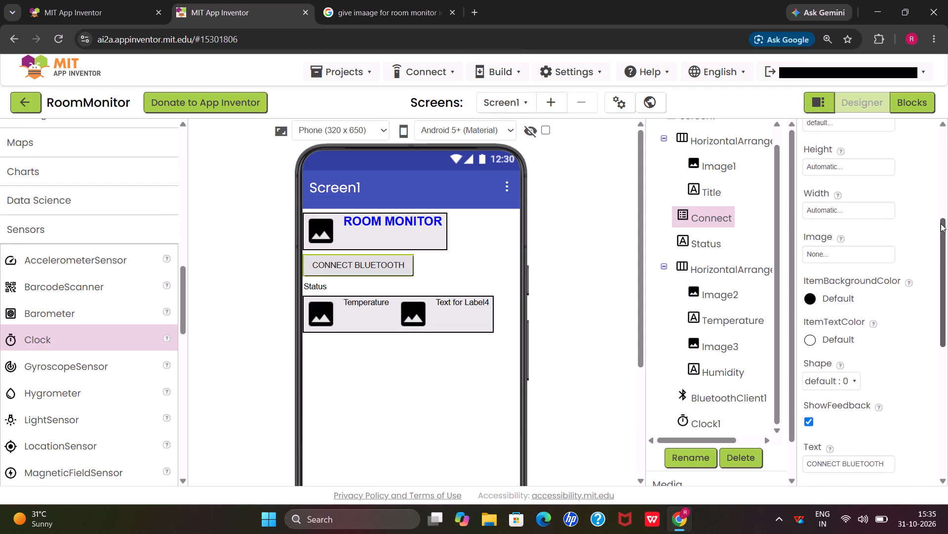
left_click_drag(941, 223, 938, 180)
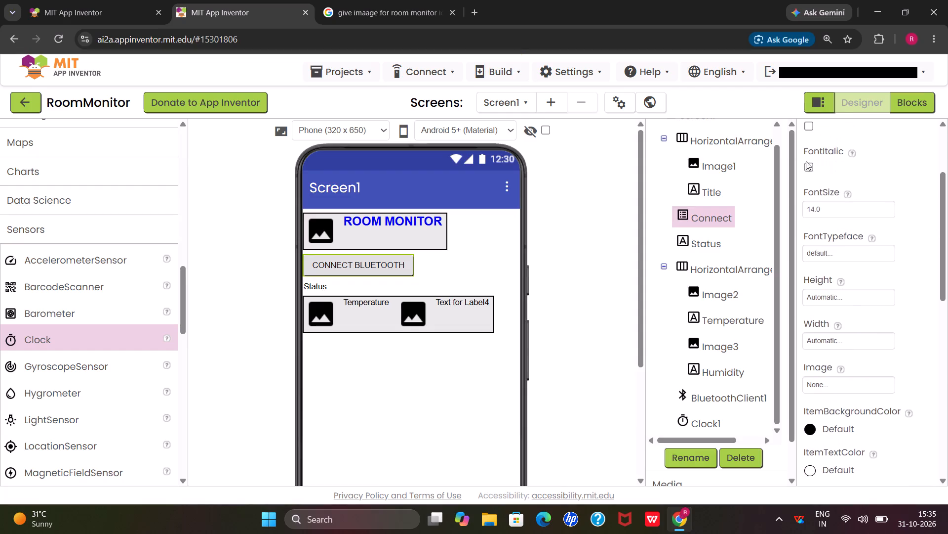
left_click(806, 129)
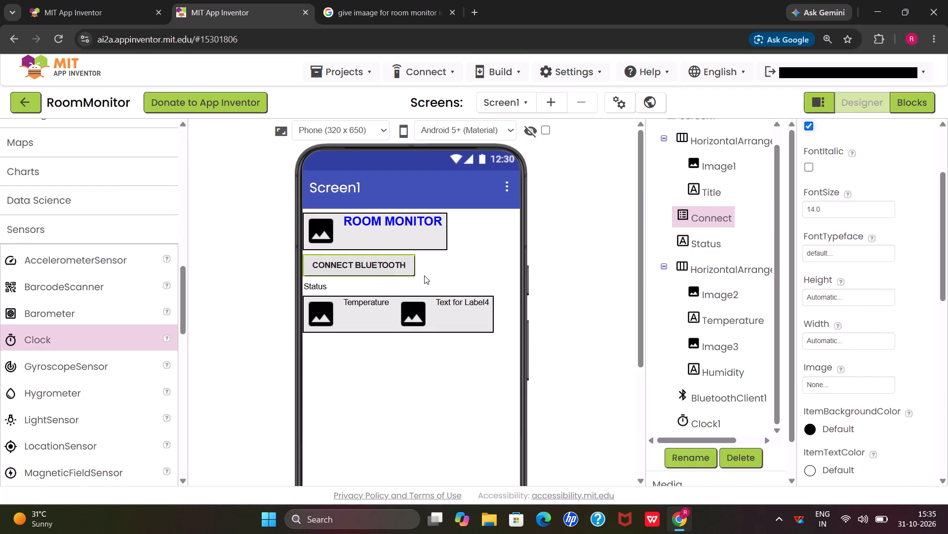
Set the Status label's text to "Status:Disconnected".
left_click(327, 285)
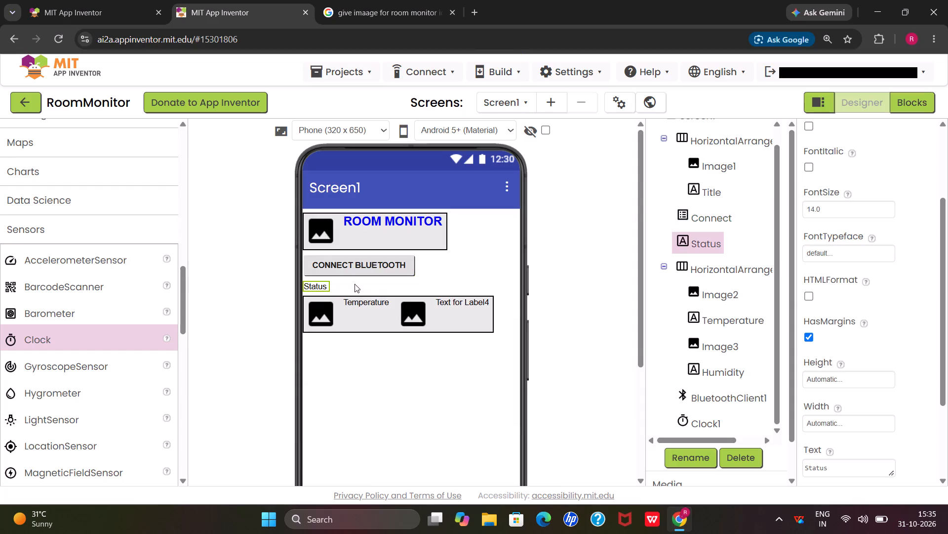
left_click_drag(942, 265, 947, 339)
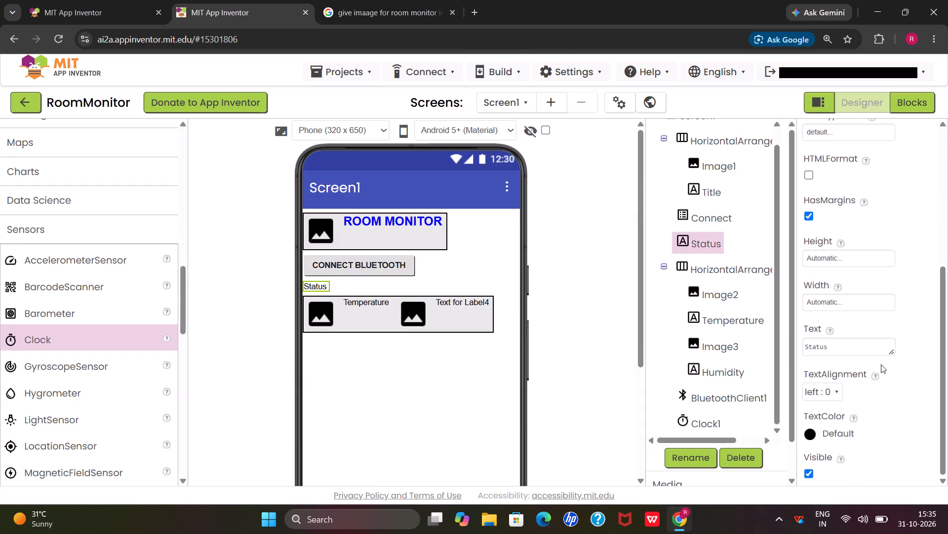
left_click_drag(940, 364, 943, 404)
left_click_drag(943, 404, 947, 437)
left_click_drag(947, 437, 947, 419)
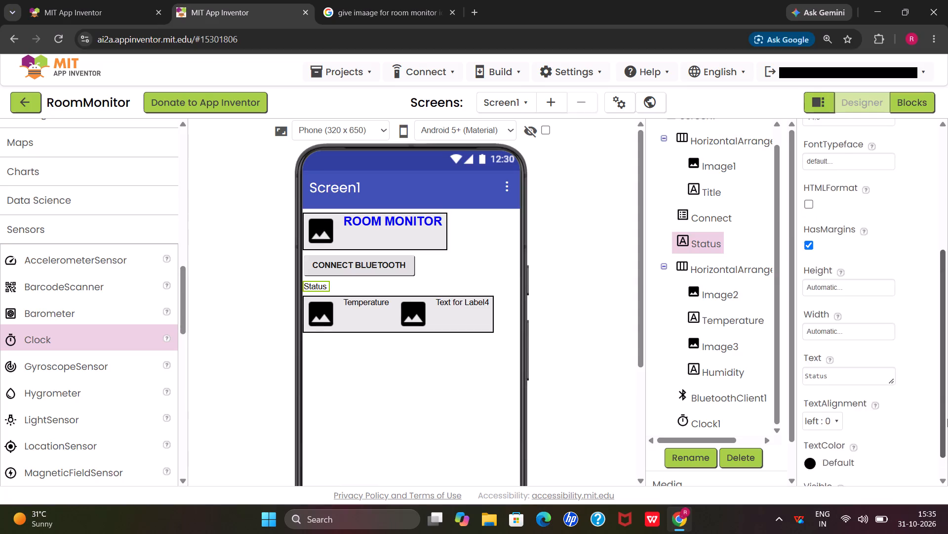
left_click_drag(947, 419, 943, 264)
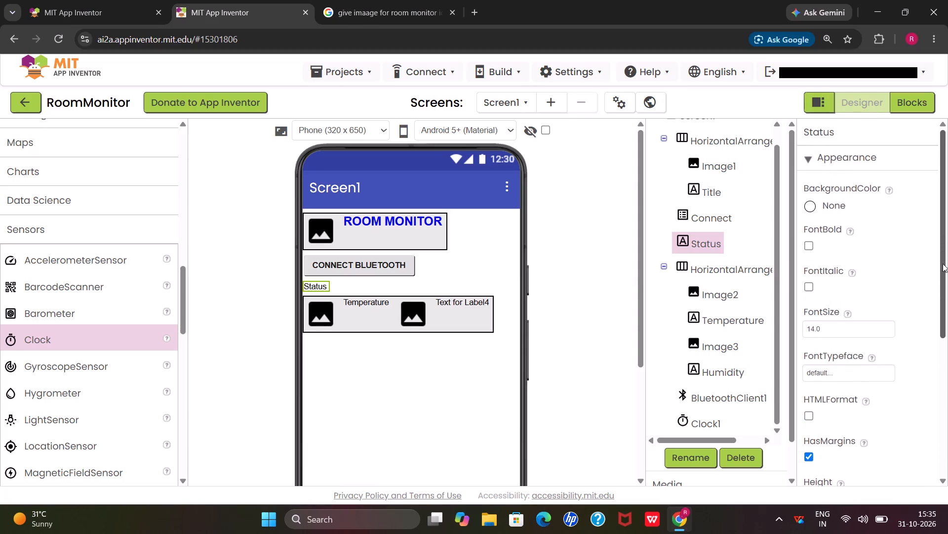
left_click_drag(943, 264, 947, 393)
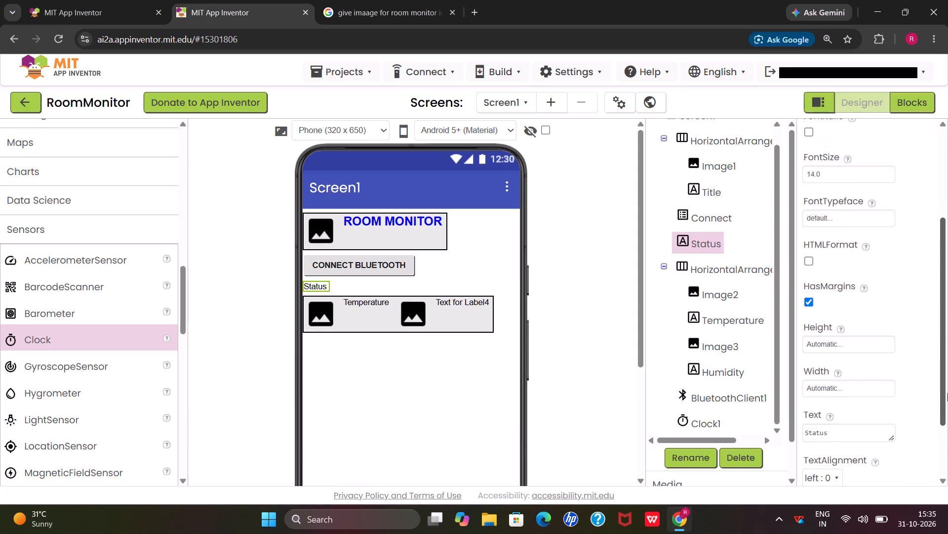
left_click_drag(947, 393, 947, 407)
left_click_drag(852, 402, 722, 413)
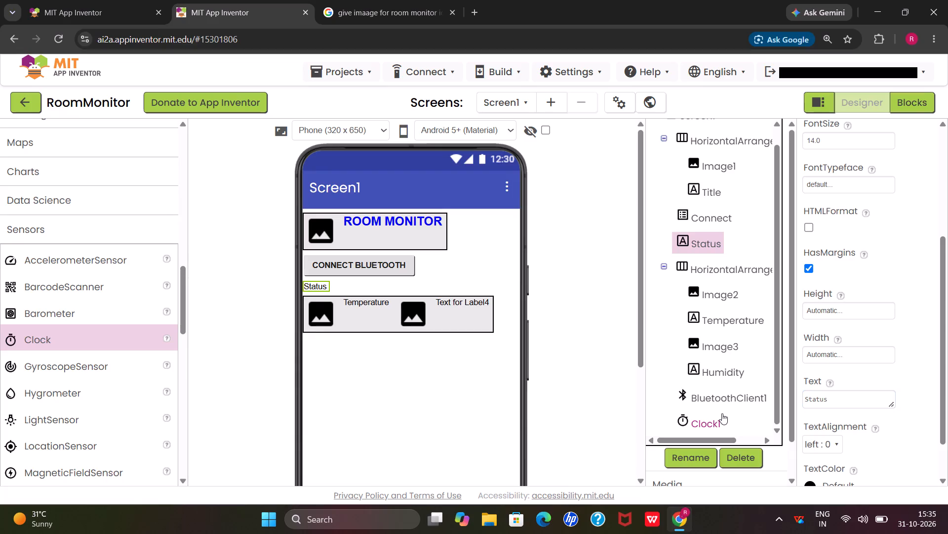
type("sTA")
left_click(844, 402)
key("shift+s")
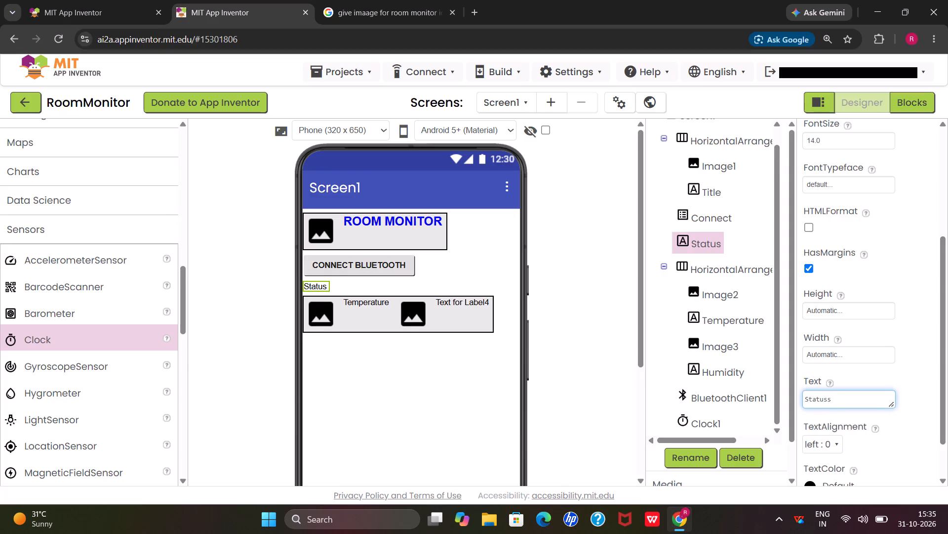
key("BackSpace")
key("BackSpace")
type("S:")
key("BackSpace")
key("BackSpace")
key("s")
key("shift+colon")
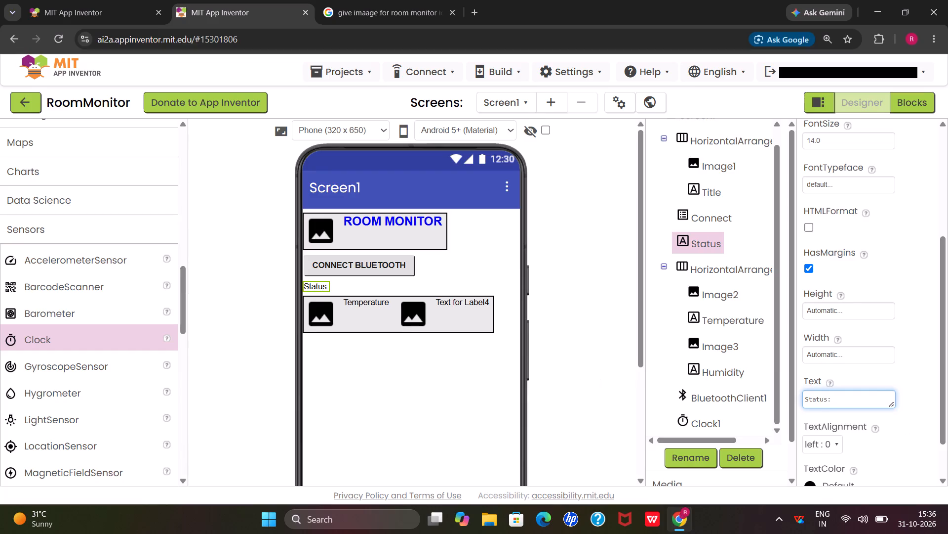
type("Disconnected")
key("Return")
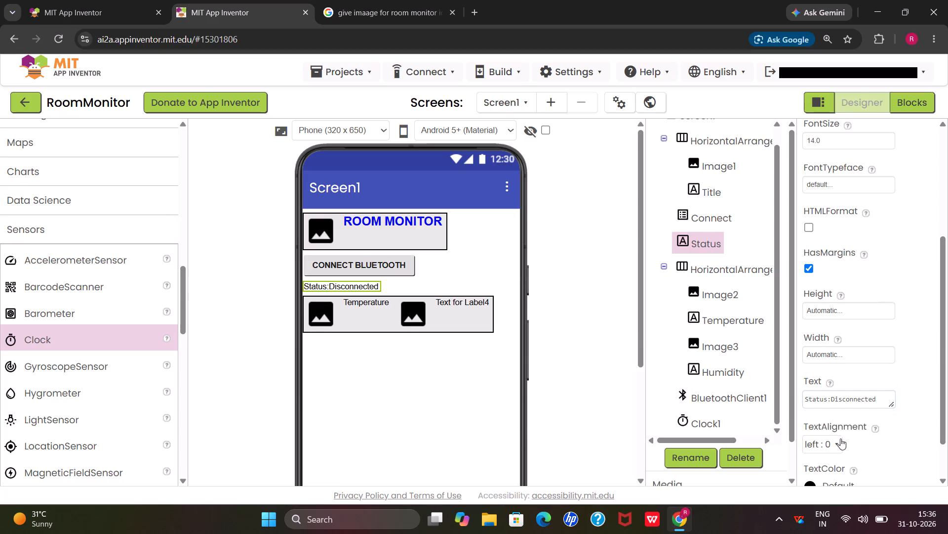
Shorten the Status label's text to "Status" by removing the part from the colon onward.
left_click_drag(942, 369, 947, 417)
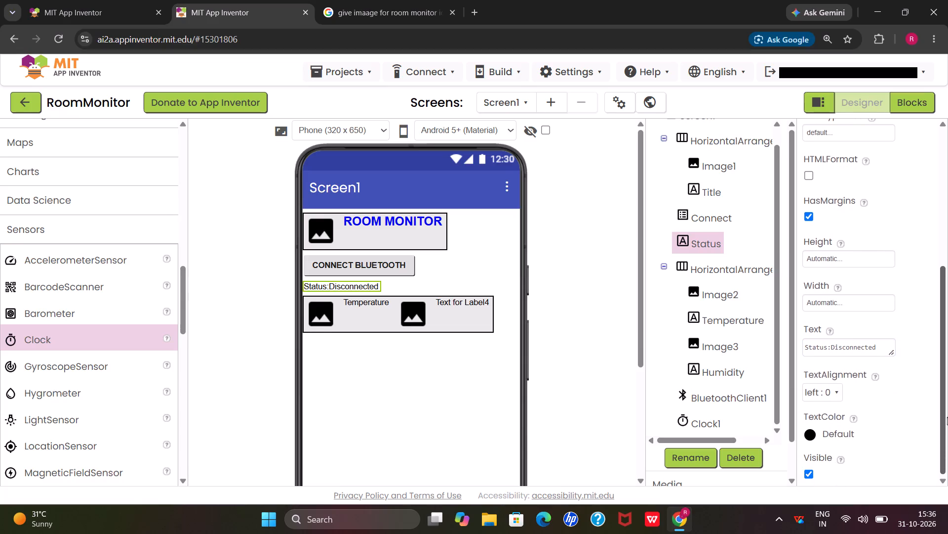
left_click_drag(947, 417, 947, 444)
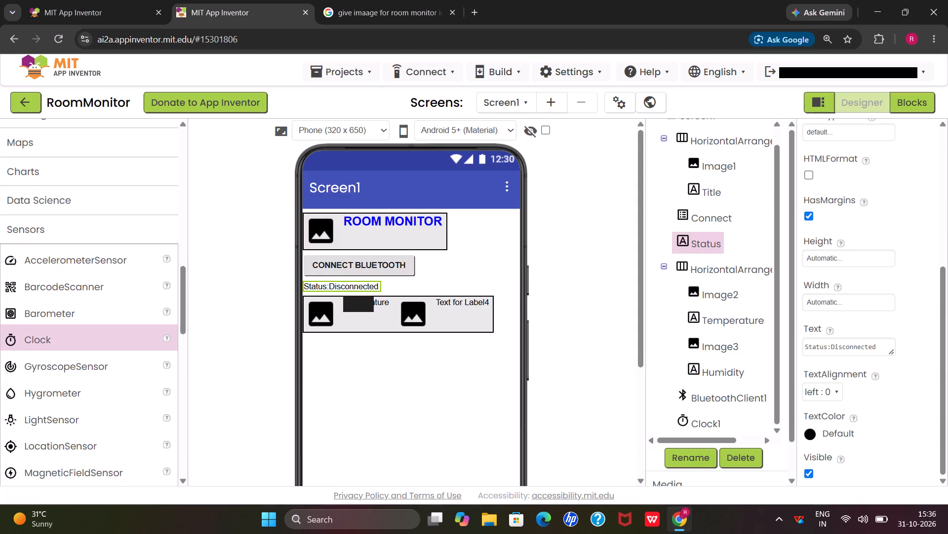
left_click(389, 283)
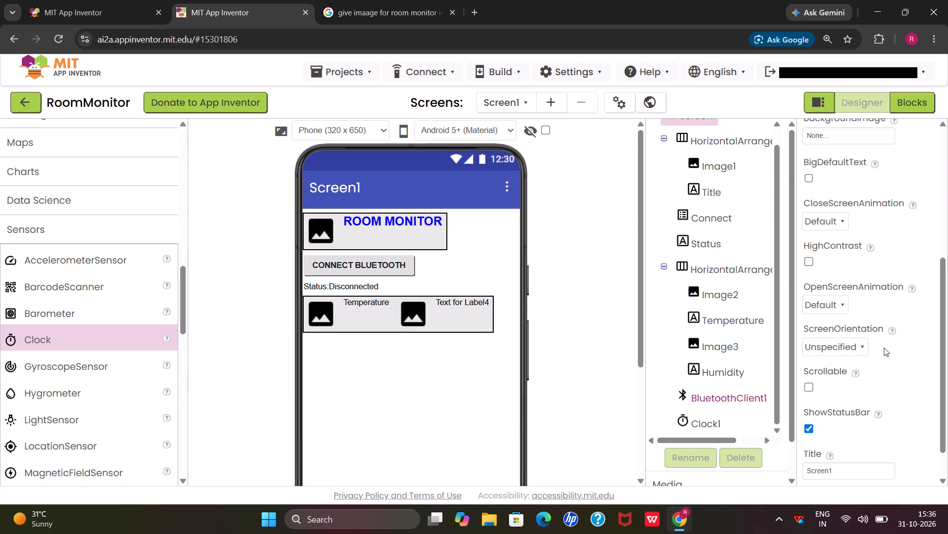
left_click_drag(947, 335, 947, 307)
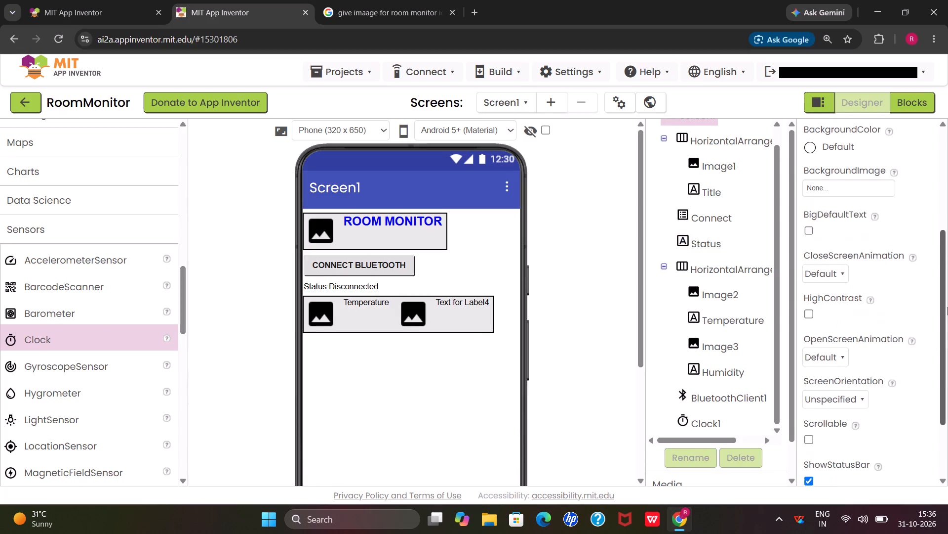
left_click_drag(947, 307, 947, 286)
left_click(317, 289)
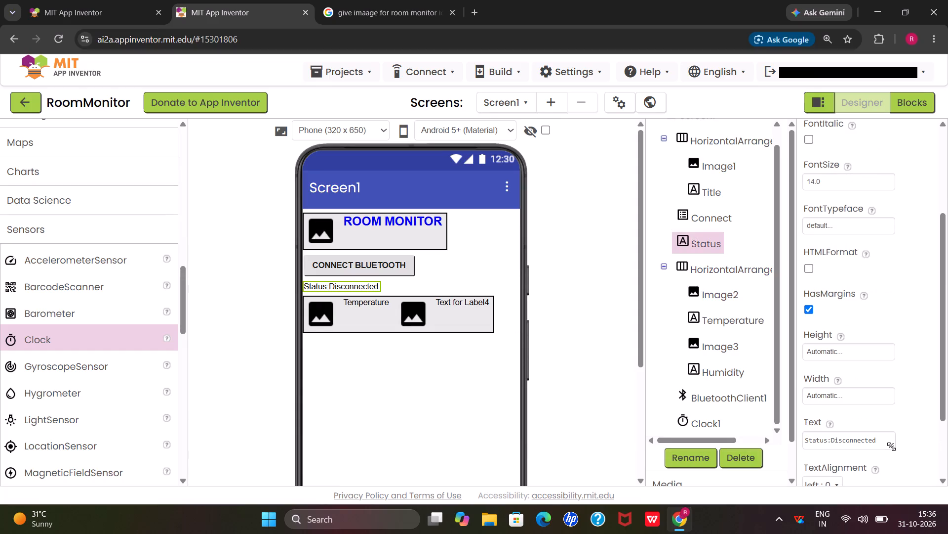
left_click_drag(886, 439, 829, 438)
key("BackSpace")
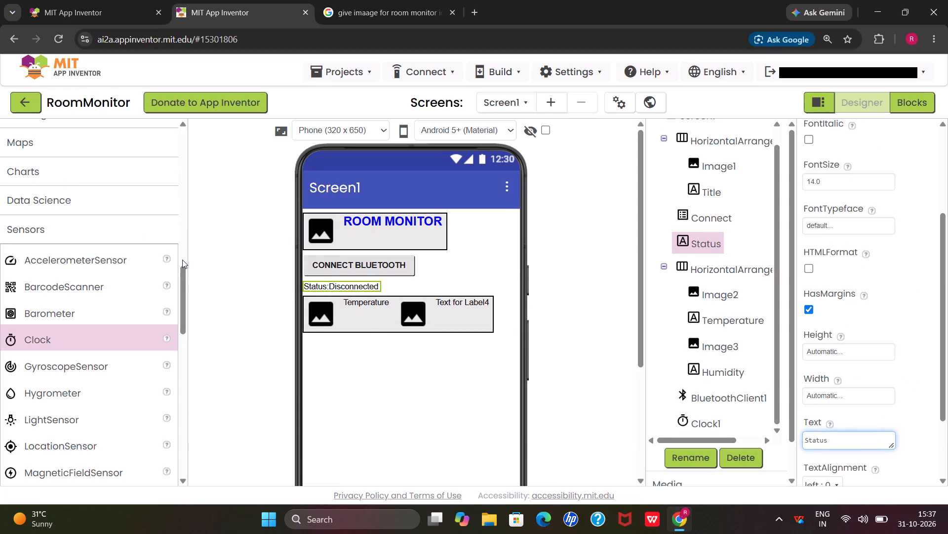
Add a HorizontalArrangement between the Connect list picker and the Status label.
left_click_drag(183, 267, 184, 240)
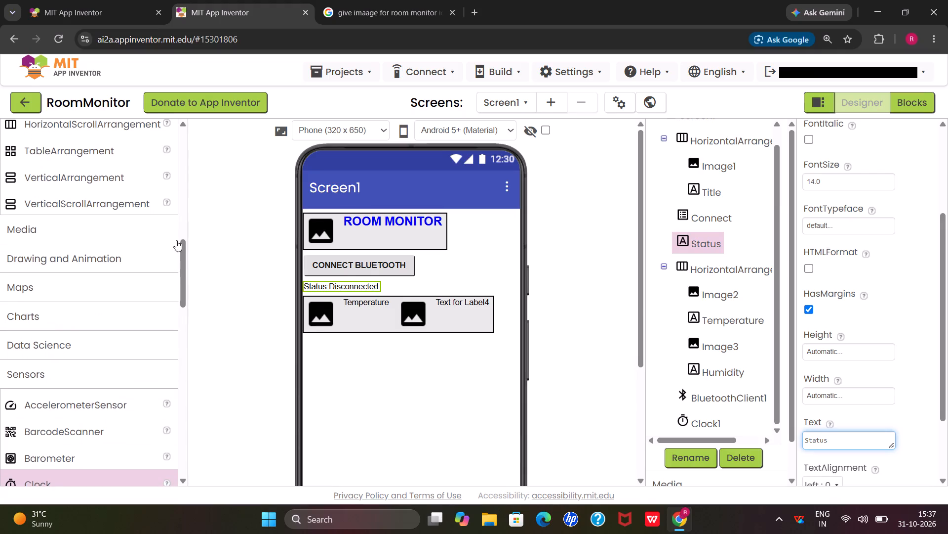
left_click_drag(182, 246, 184, 218)
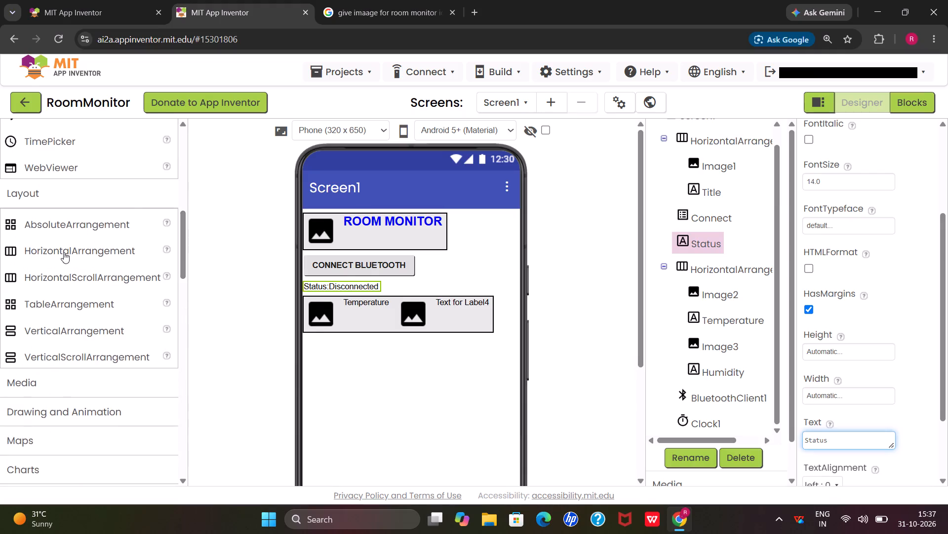
left_click_drag(64, 251, 421, 272)
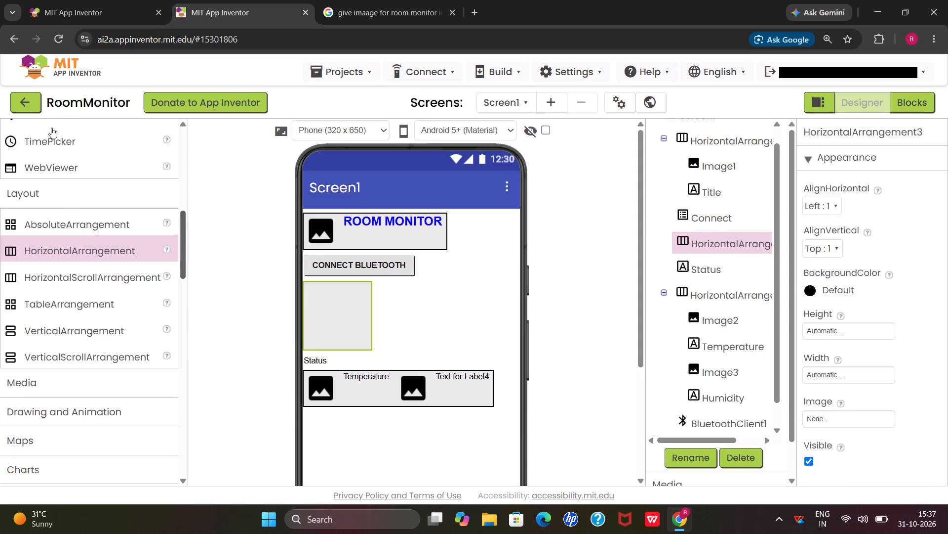
Place a new Label inside the empty HorizontalArrangement below the Connect list picker.
left_click_drag(186, 216, 191, 186)
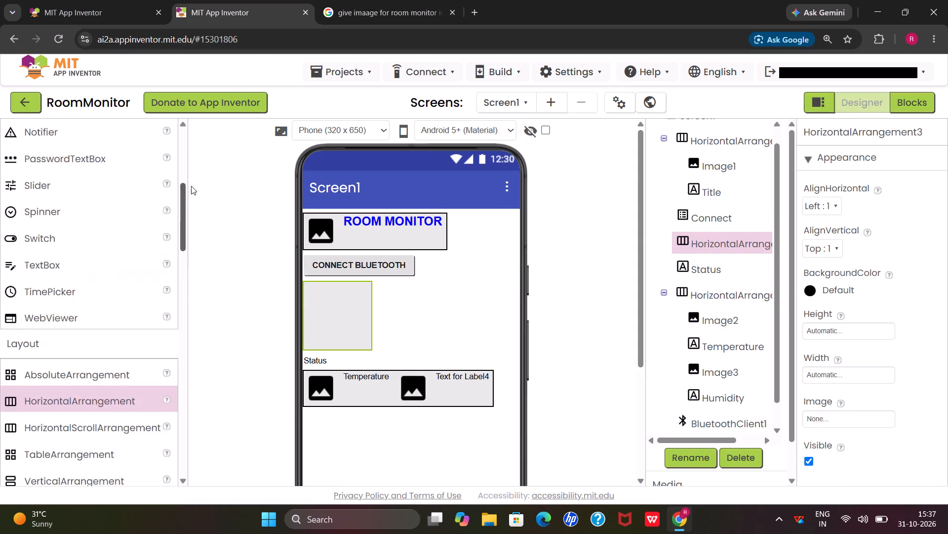
left_click_drag(191, 186, 188, 155)
left_click_drag(44, 196, 254, 250)
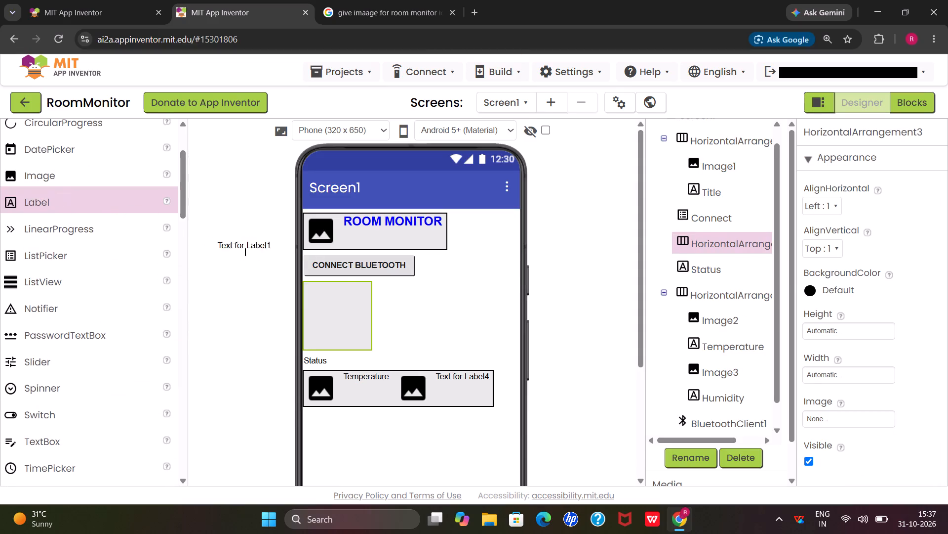
left_click_drag(254, 250, 354, 290)
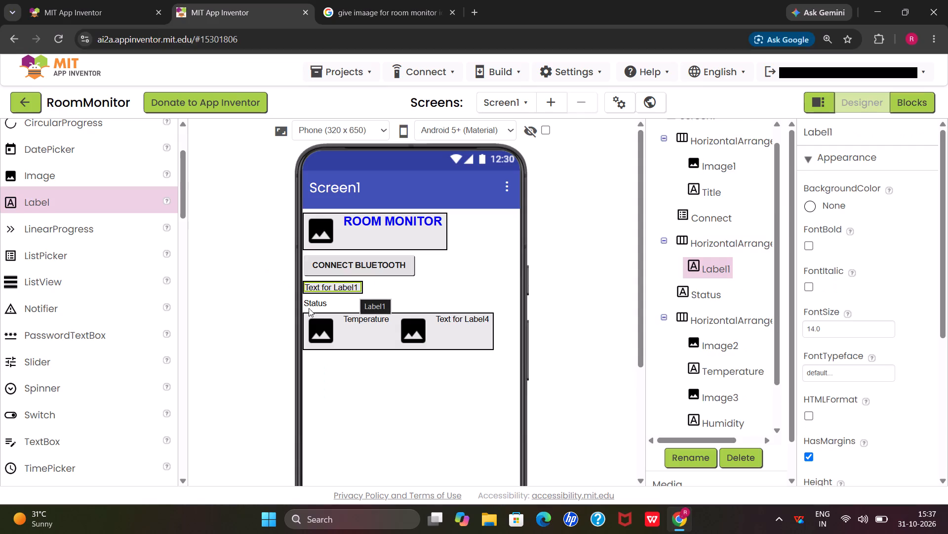
Move the Status label into the new arrangement, in front of the newly added label.
left_click_drag(310, 303, 306, 285)
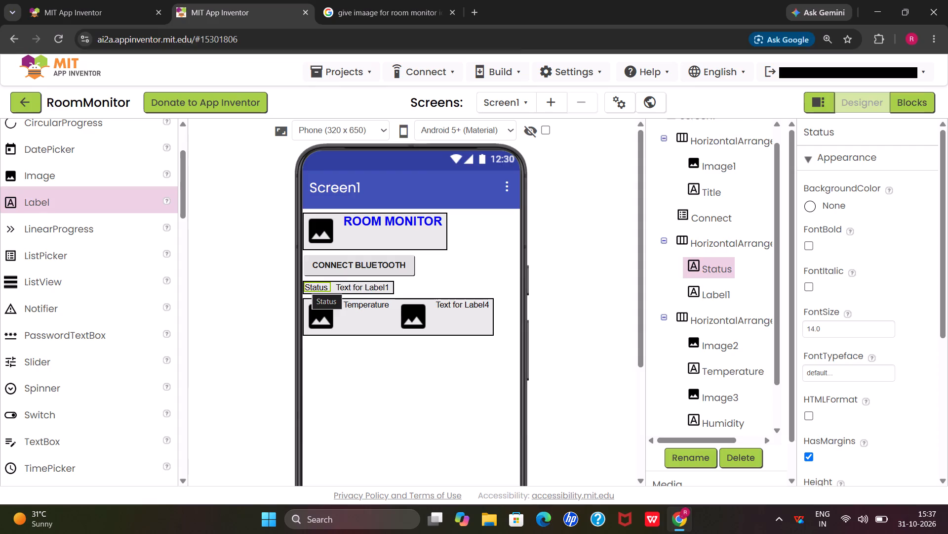
left_click(464, 273)
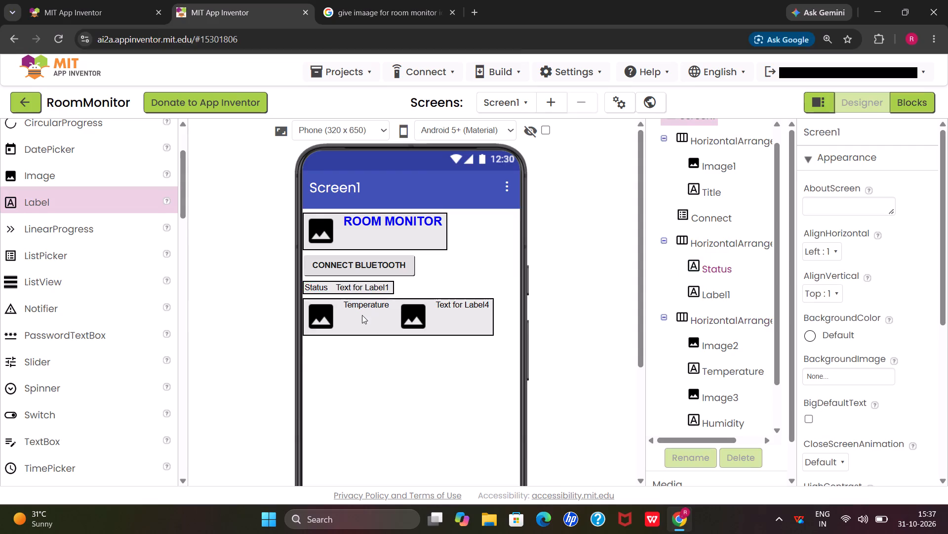
Rename the new label beside Status, trying Connect first and settling on Connect2.
left_click(372, 283)
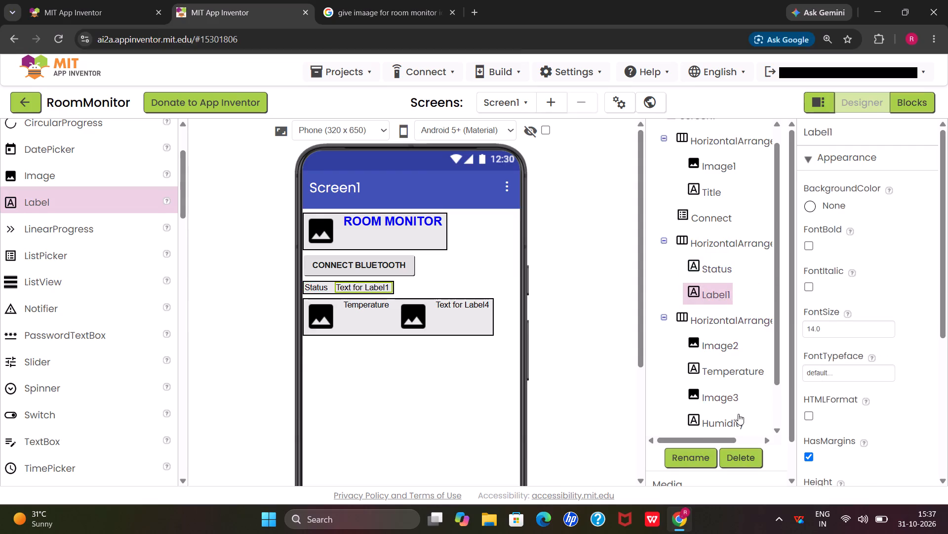
left_click(701, 461)
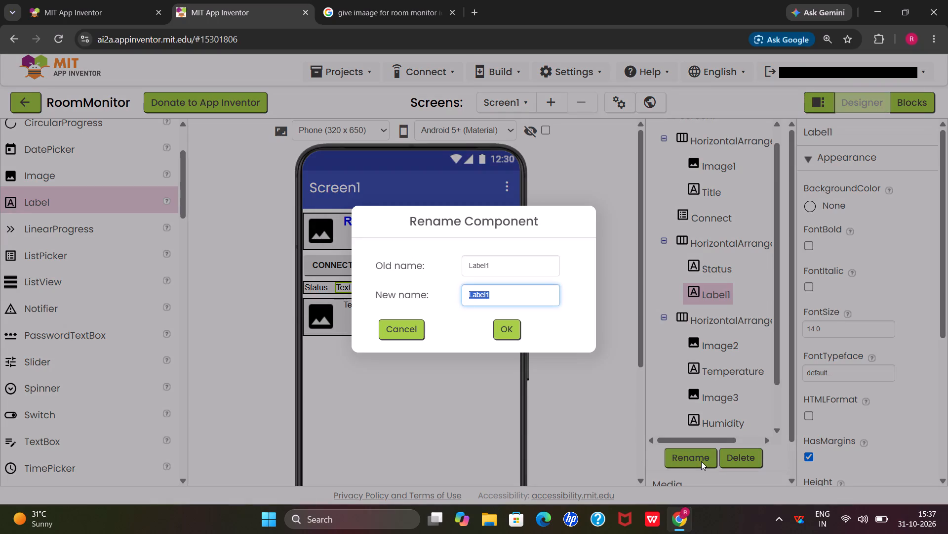
type("Conn")
type("ect")
key("Return")
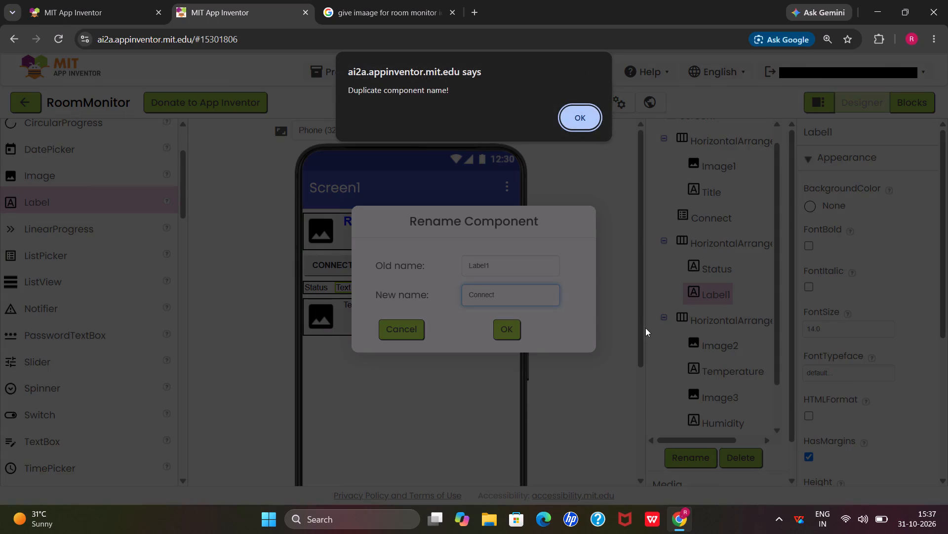
left_click(575, 126)
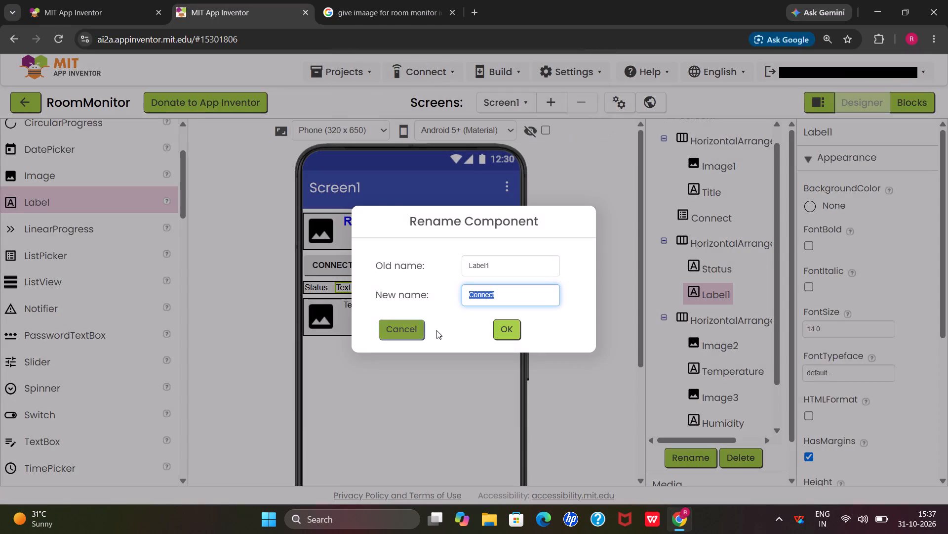
left_click(509, 324)
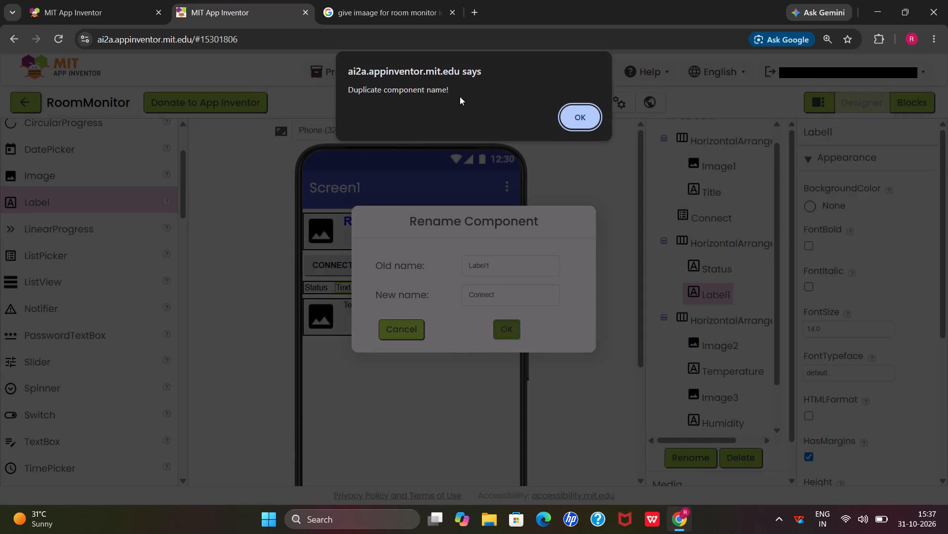
left_click(582, 112)
left_click(504, 288)
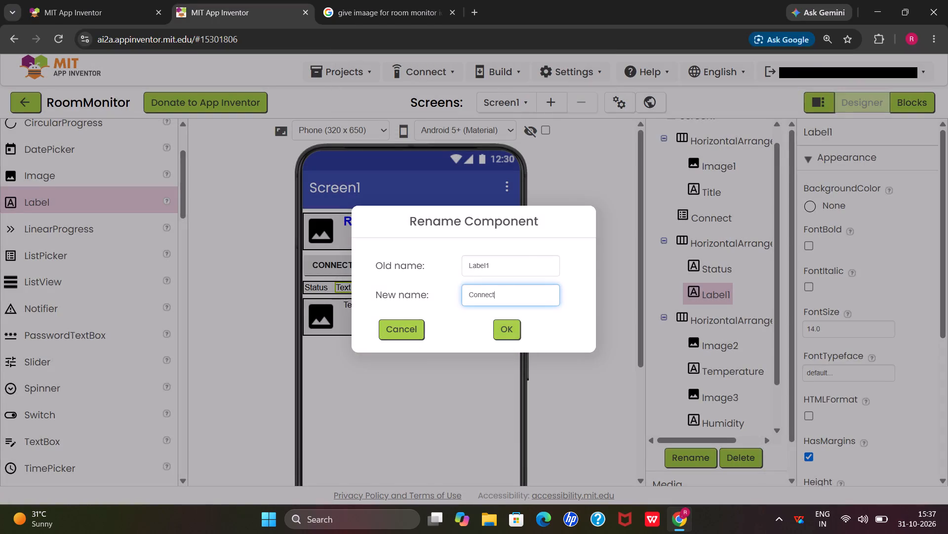
key("2")
left_click(499, 333)
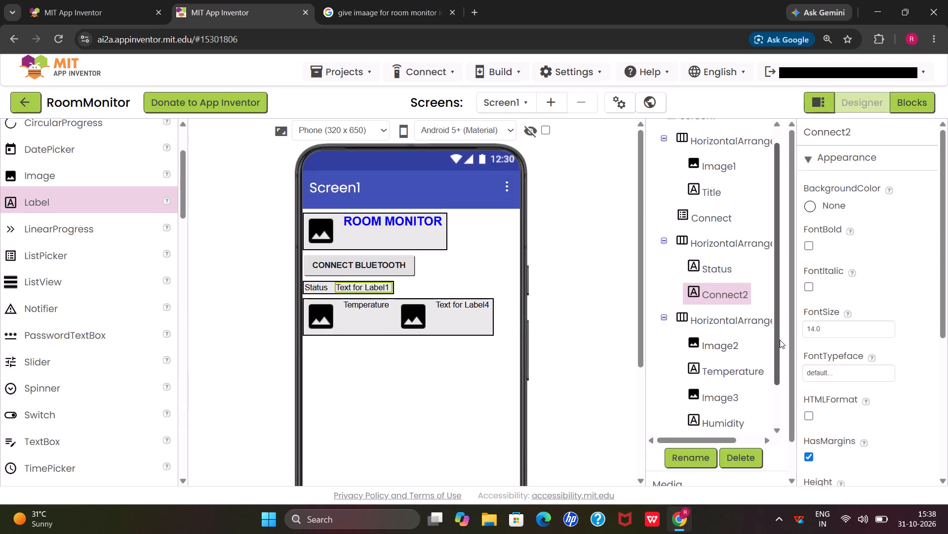
Set the Connect2 label's text to "Disconnected".
left_click_drag(780, 340, 783, 356)
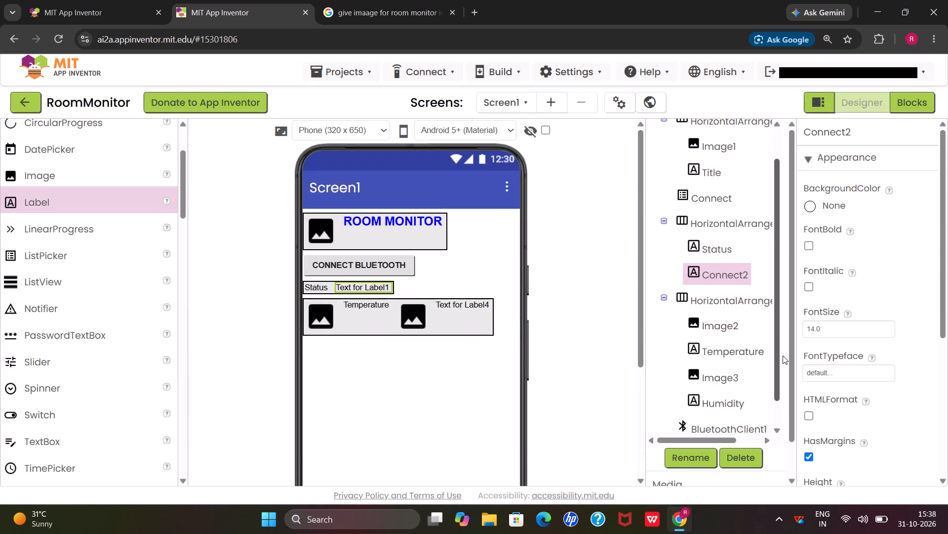
left_click_drag(783, 356, 784, 372)
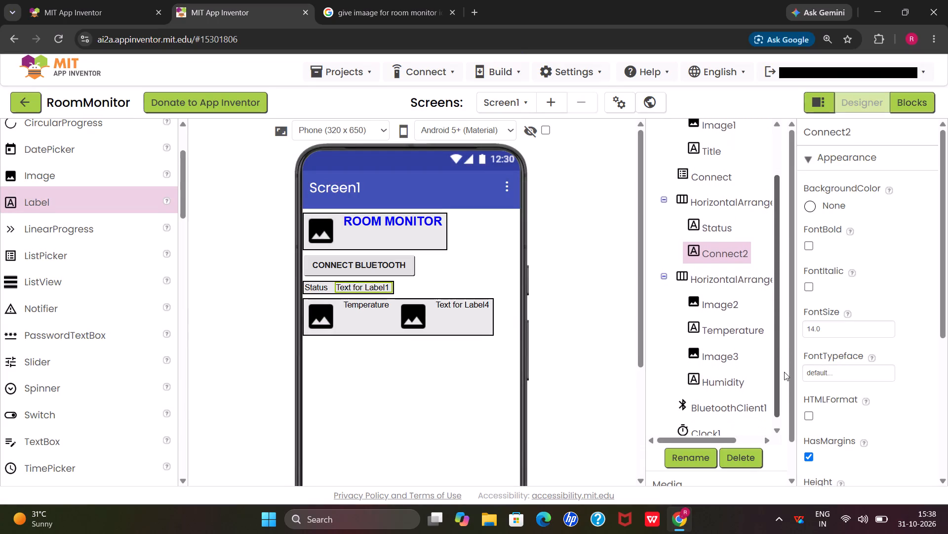
left_click_drag(784, 372, 784, 388)
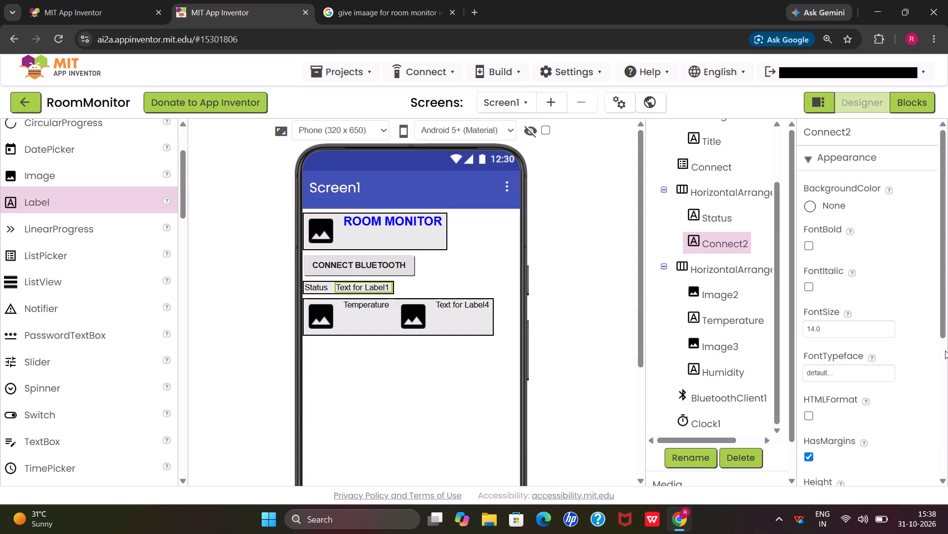
left_click_drag(943, 327, 947, 401)
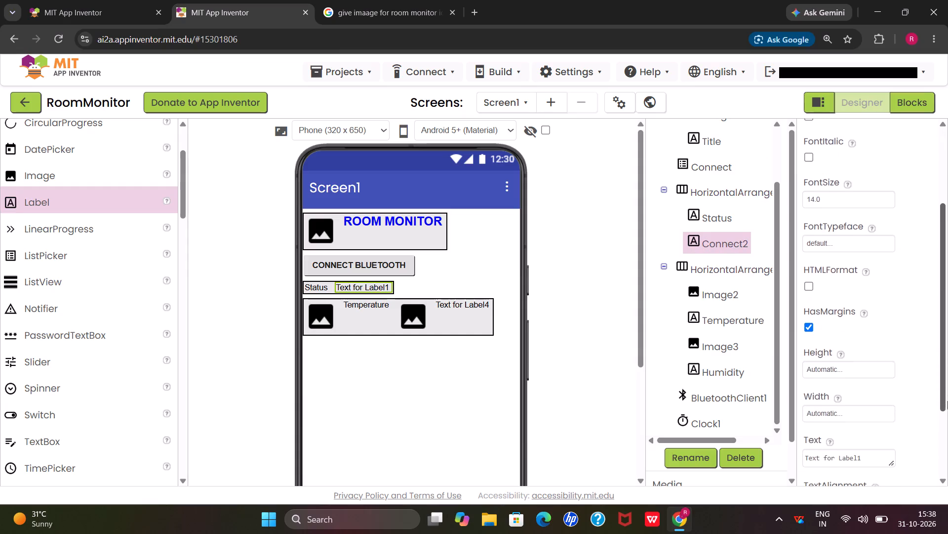
left_click_drag(947, 401, 947, 415)
left_click_drag(873, 434, 844, 433)
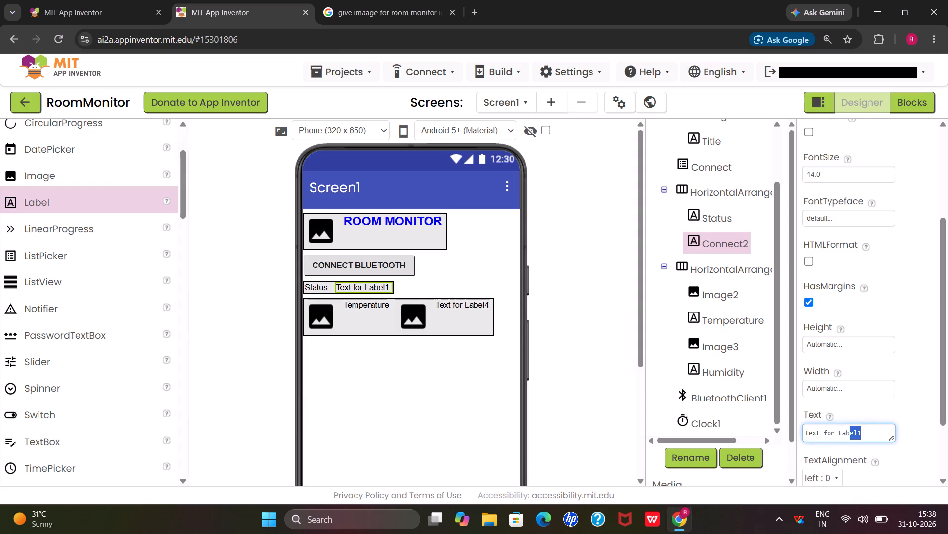
left_click_drag(844, 433, 789, 435)
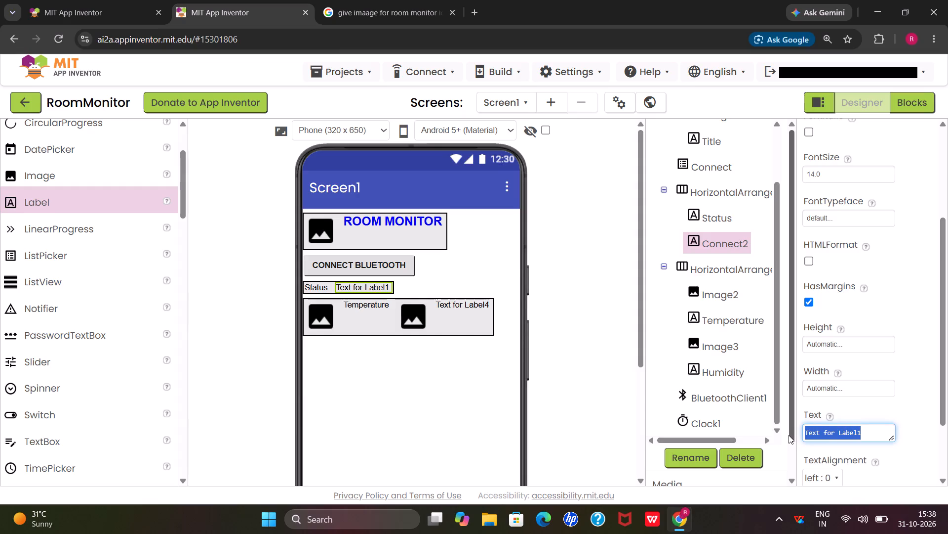
key("shift+d")
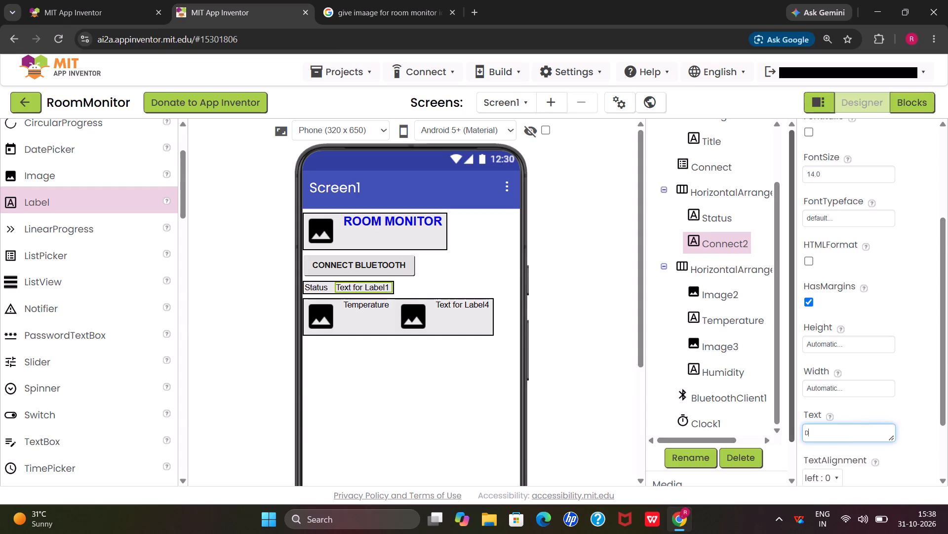
type("isconne")
type("cted")
key("Return")
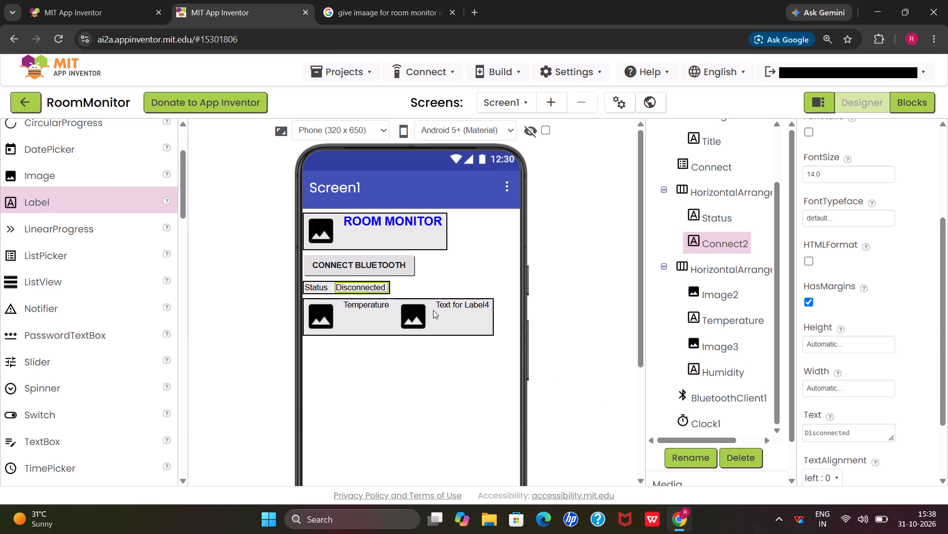
Set the Connect list picker's background color to the default Green, #00FF00.
left_click(392, 258)
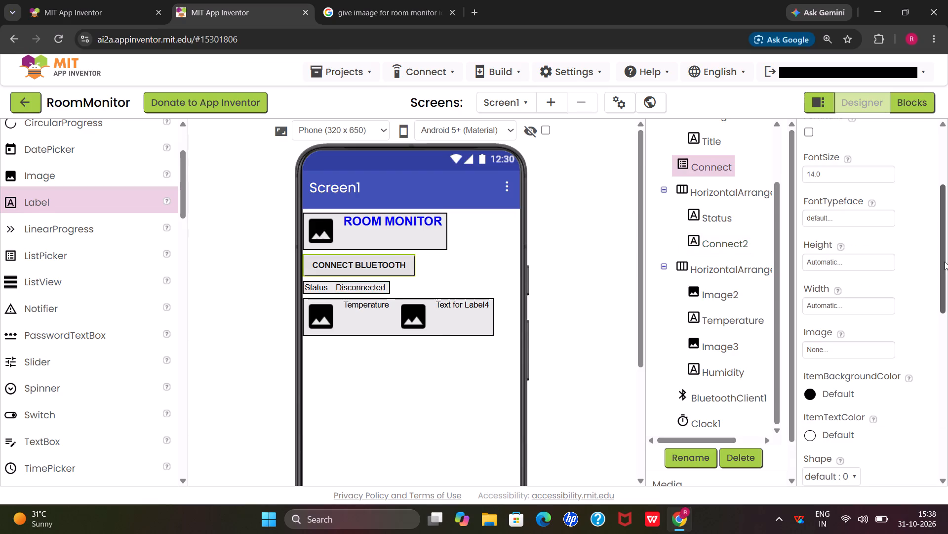
left_click_drag(944, 262, 945, 143)
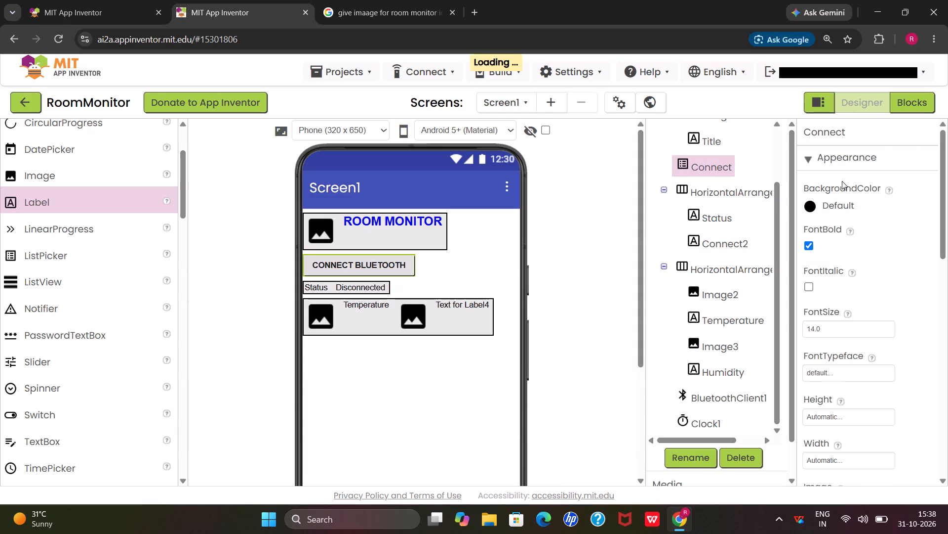
left_click(810, 207)
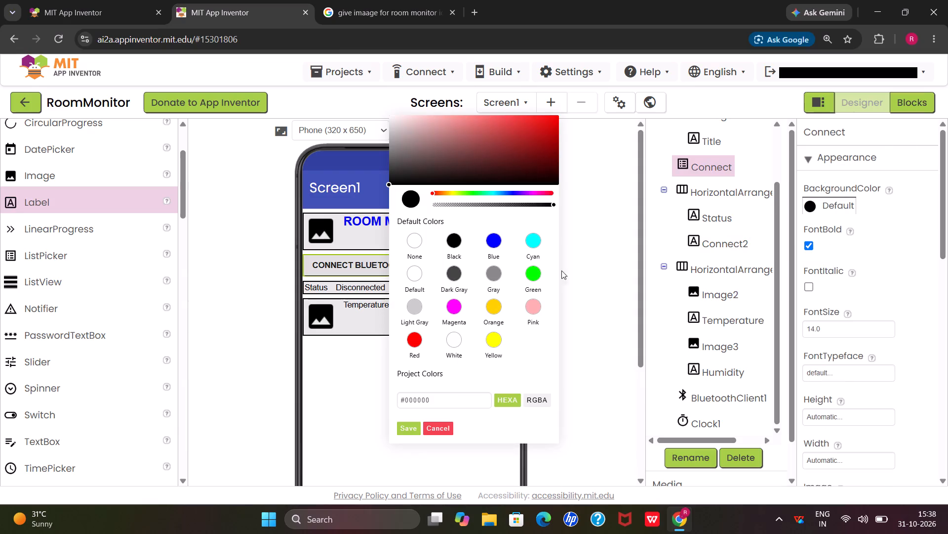
left_click(532, 274)
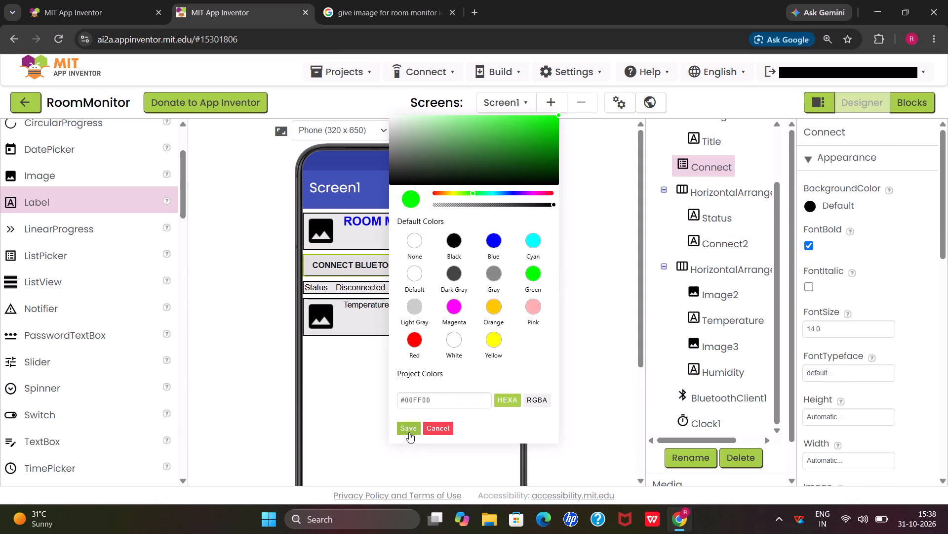
left_click(409, 432)
left_click(497, 241)
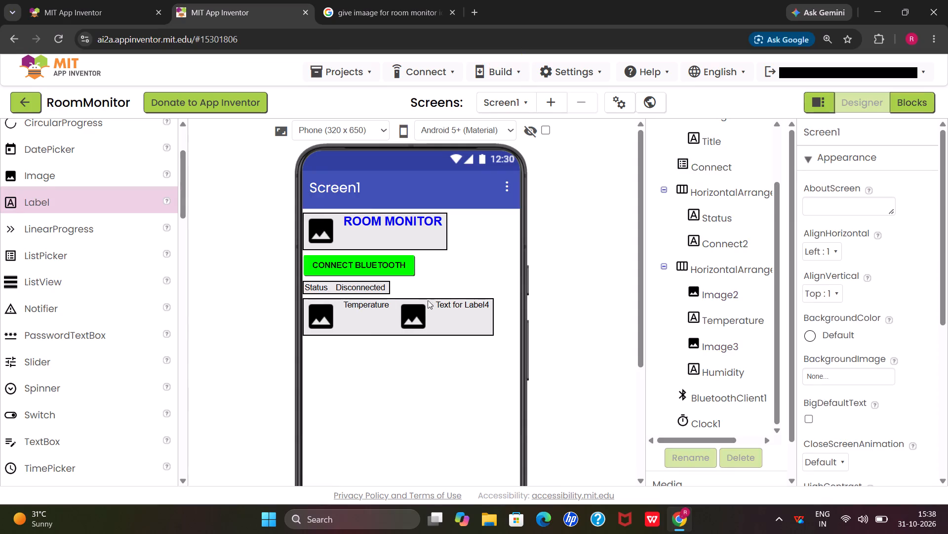
Set the Connect2 label's text color to the default Red, #FF0000.
left_click(373, 291)
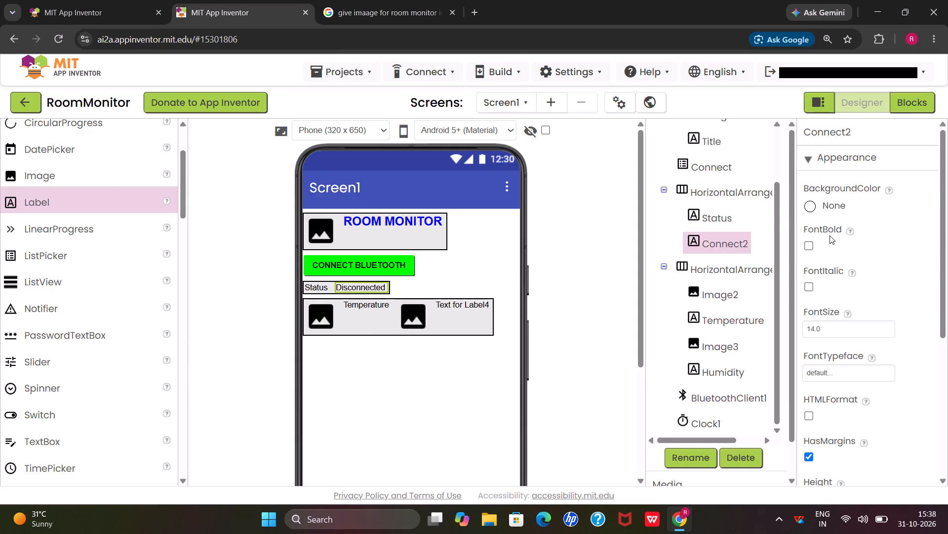
left_click_drag(942, 230, 947, 369)
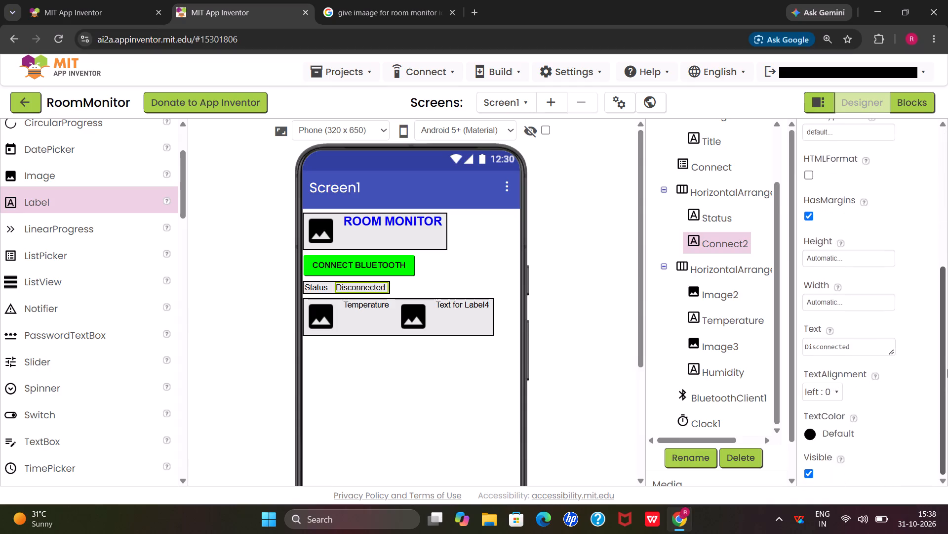
left_click_drag(947, 369, 946, 363)
left_click(806, 440)
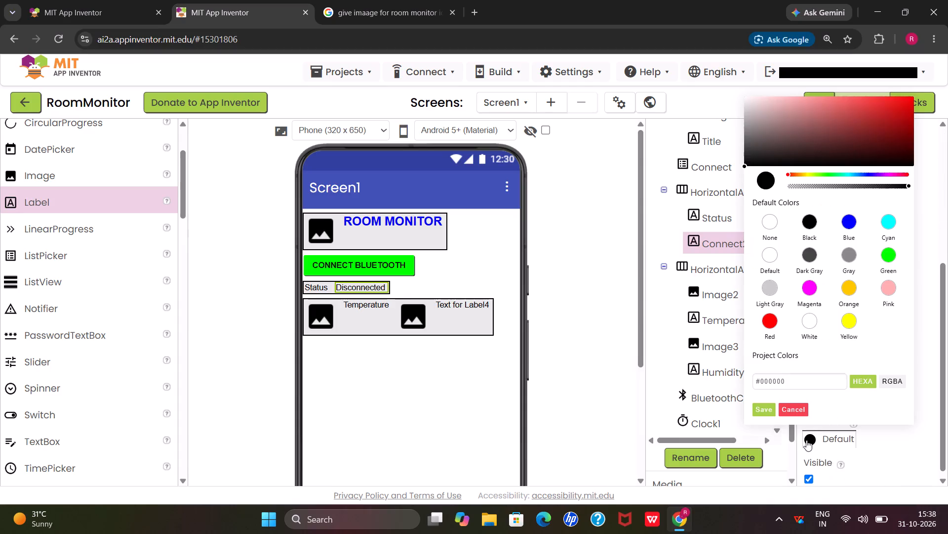
left_click(767, 326)
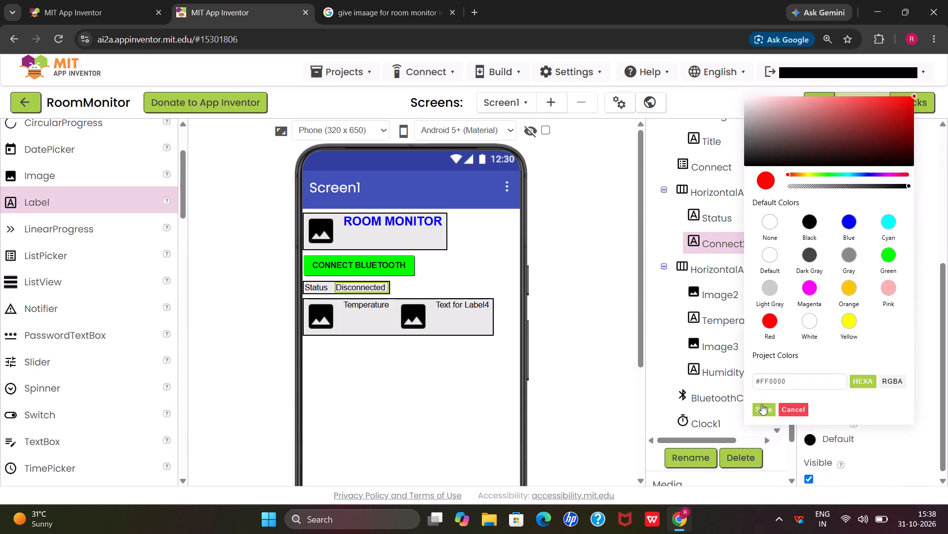
left_click(761, 404)
left_click(399, 333)
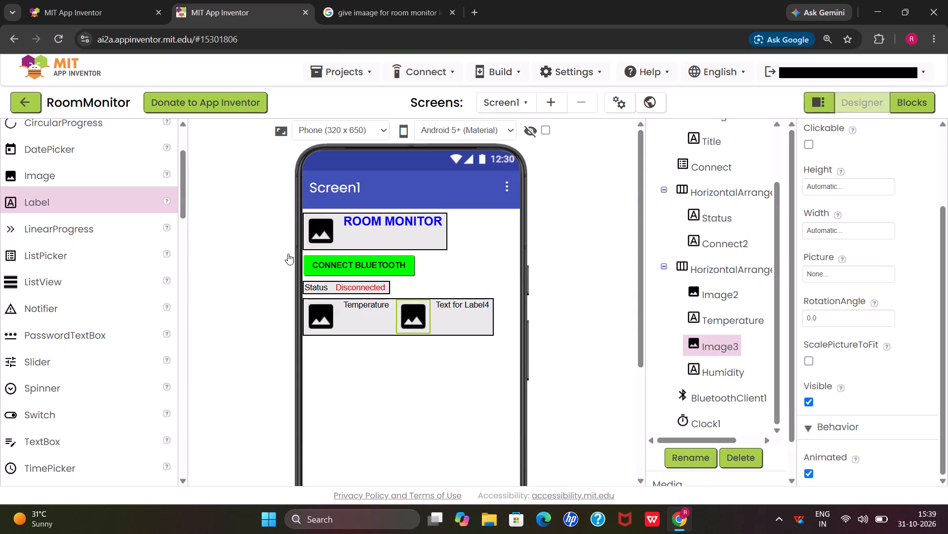
Add a new label to the temperature row and arrange it directly after the Temperature label.
left_click_drag(89, 202, 357, 293)
left_click_drag(357, 293, 357, 301)
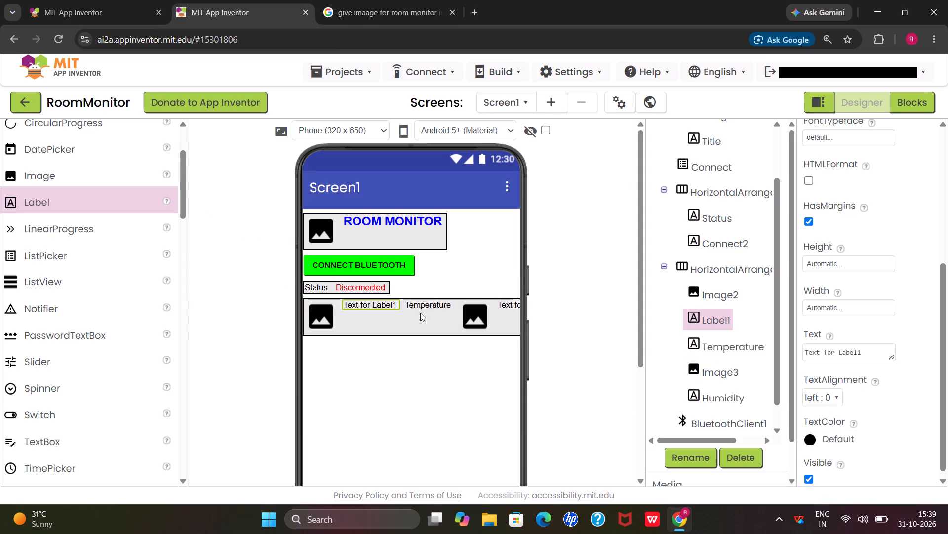
left_click(418, 305)
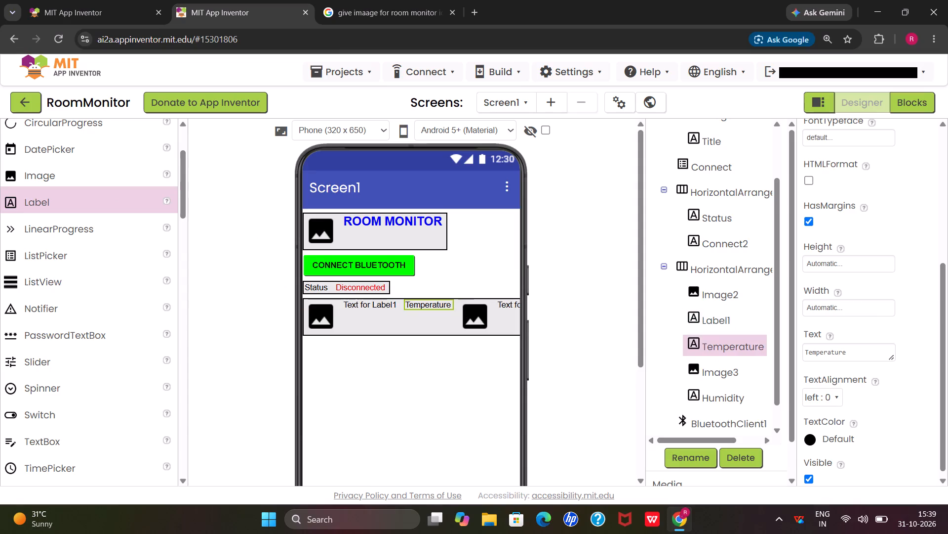
left_click_drag(437, 306, 381, 321)
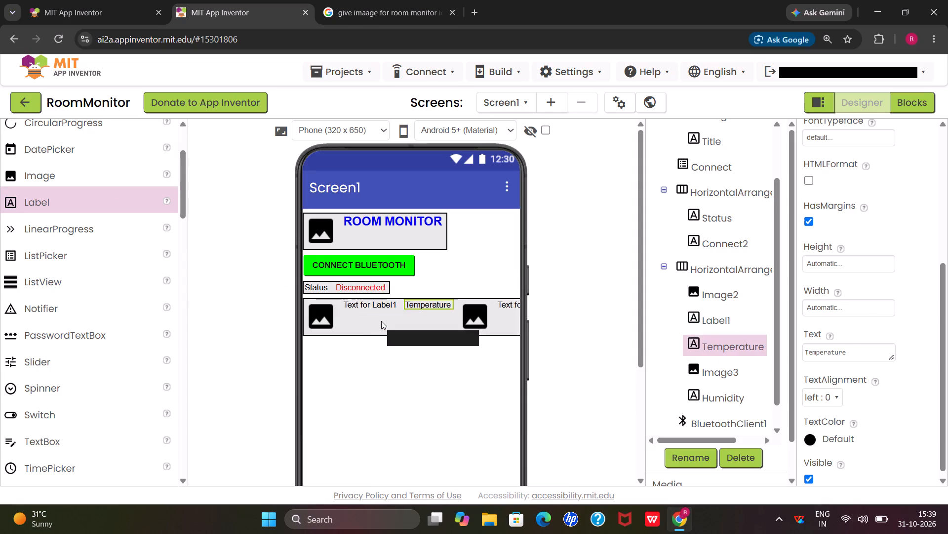
left_click_drag(412, 304, 352, 319)
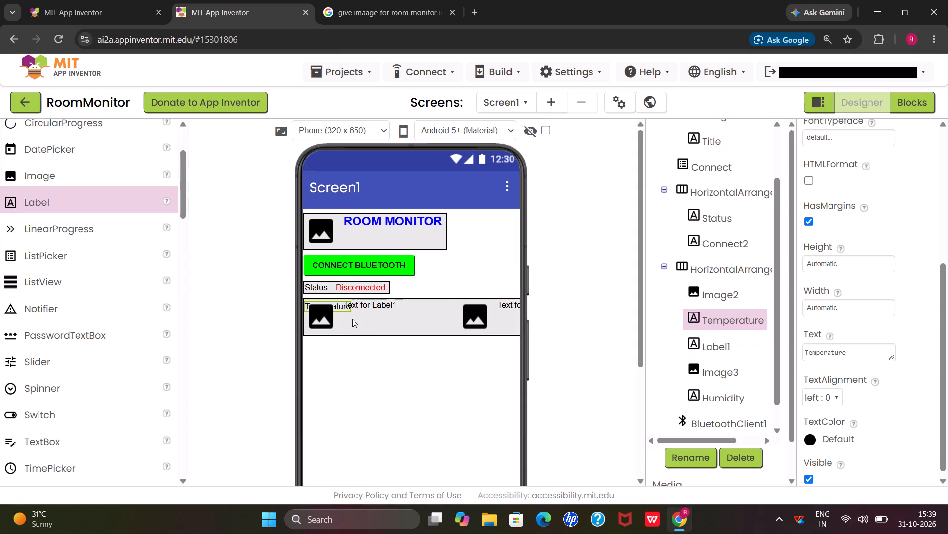
Cut Image3 and the Humidity label out of the temperature row.
left_click(483, 311)
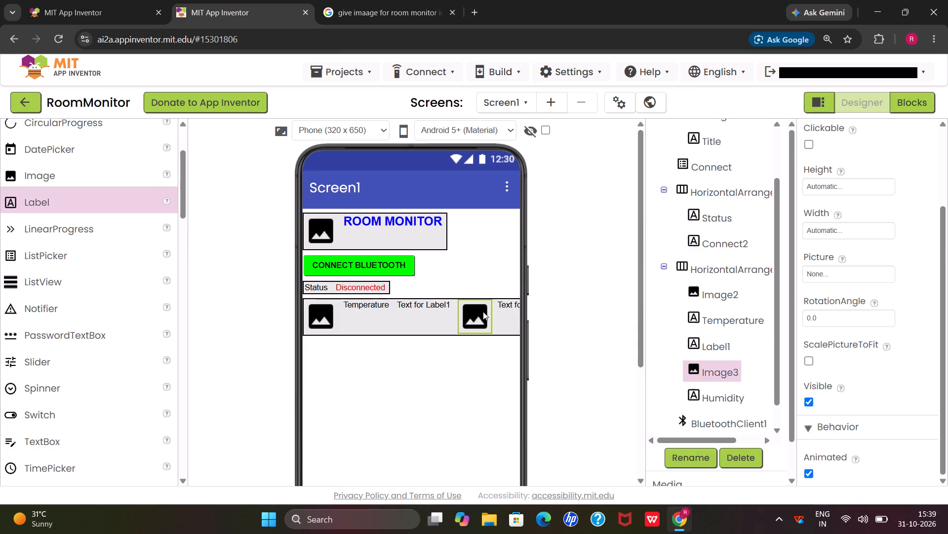
key("ctrl+x")
left_click(480, 306)
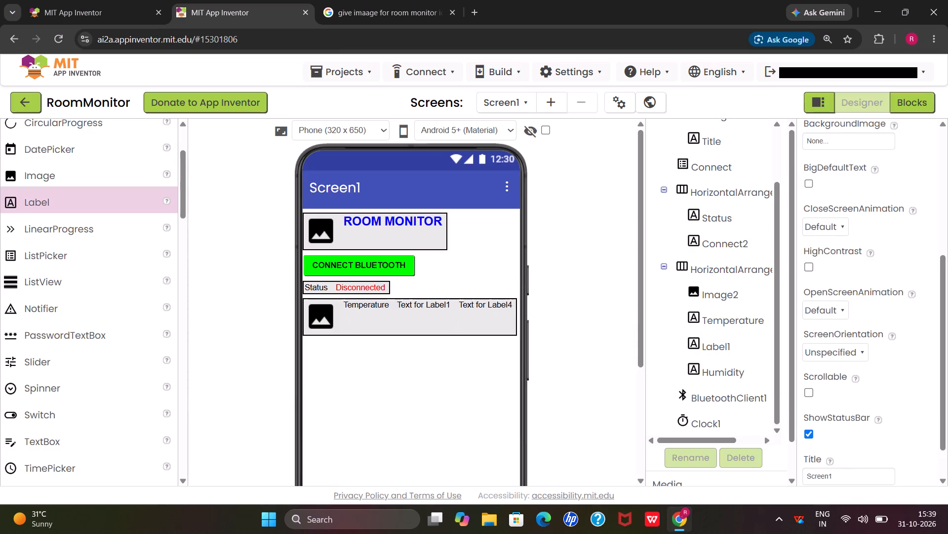
key("ctrl+x")
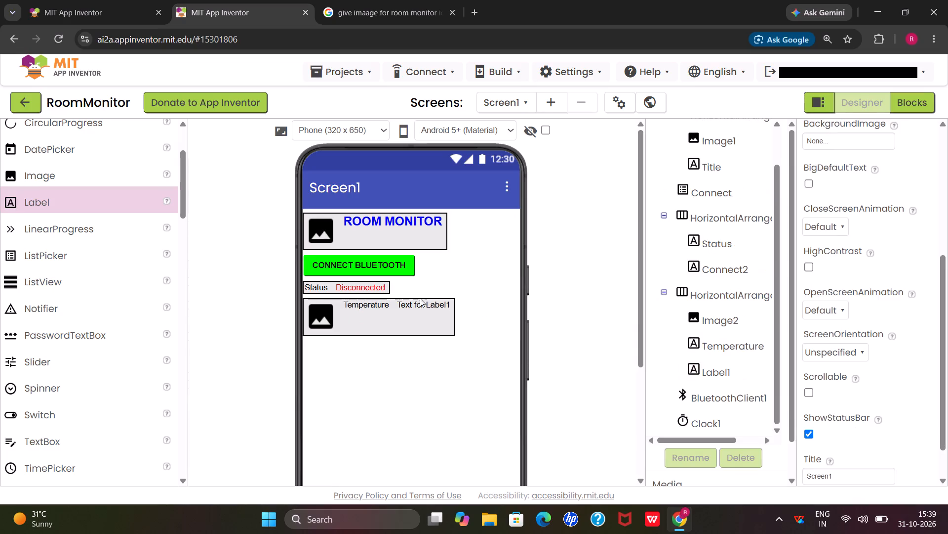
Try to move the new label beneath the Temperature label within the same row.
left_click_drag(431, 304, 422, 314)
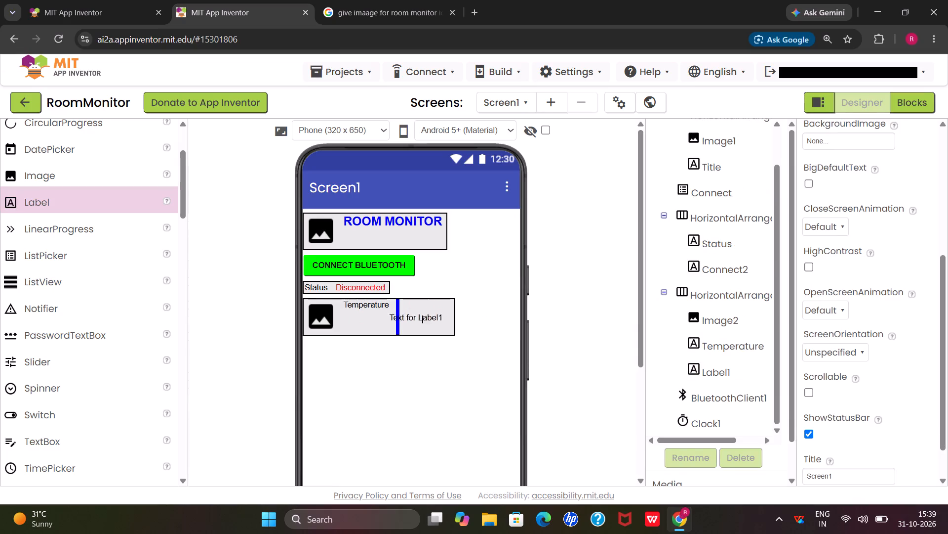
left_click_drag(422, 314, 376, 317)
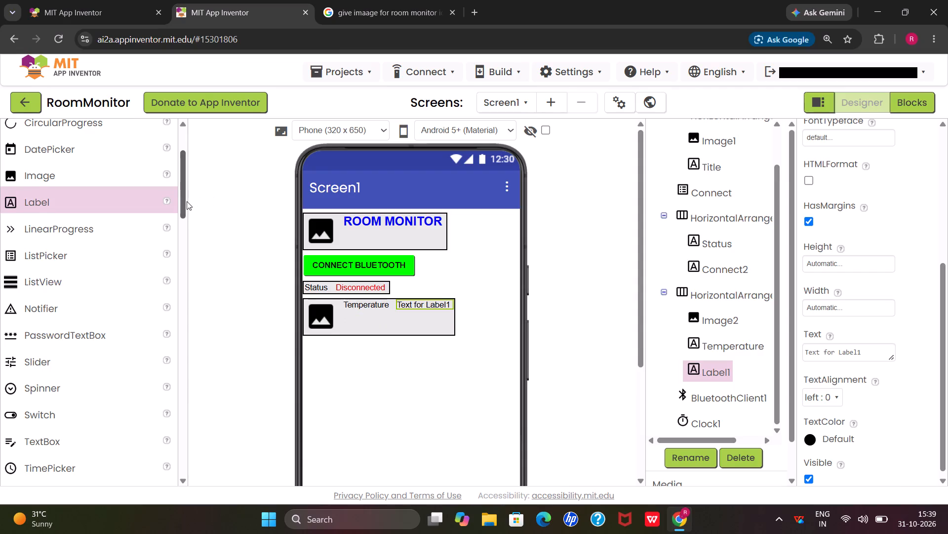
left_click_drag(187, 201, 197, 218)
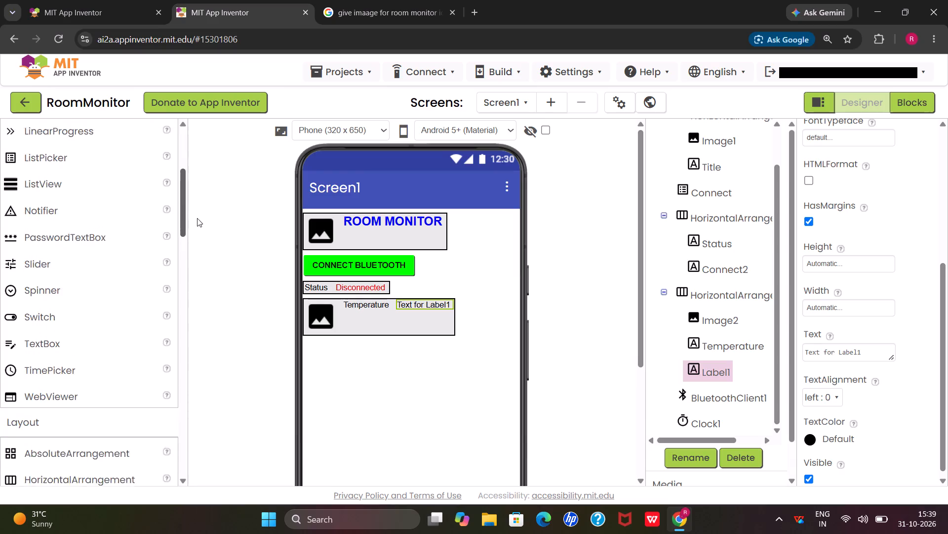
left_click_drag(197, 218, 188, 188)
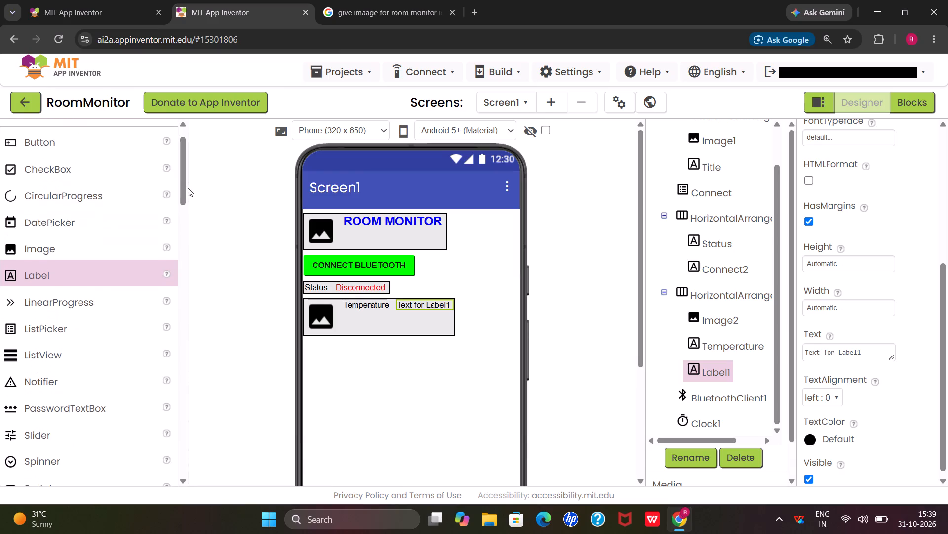
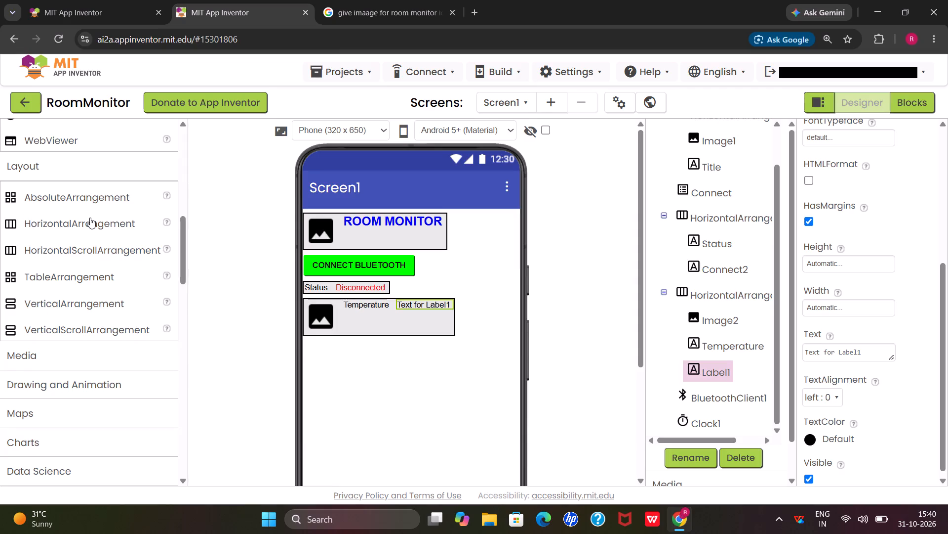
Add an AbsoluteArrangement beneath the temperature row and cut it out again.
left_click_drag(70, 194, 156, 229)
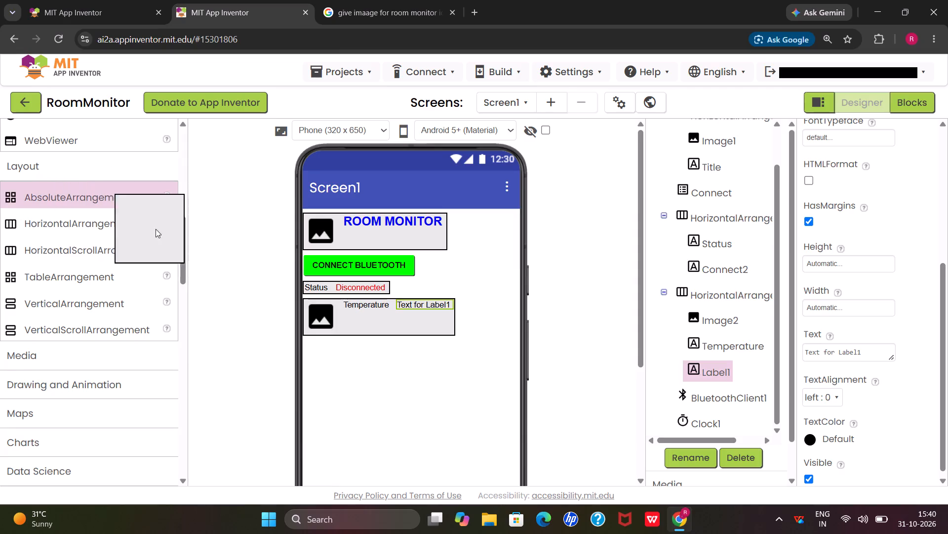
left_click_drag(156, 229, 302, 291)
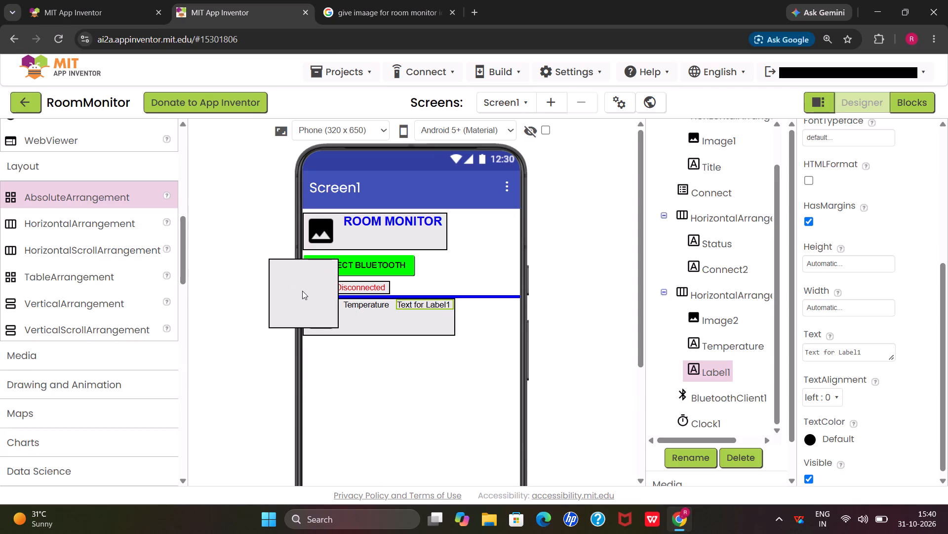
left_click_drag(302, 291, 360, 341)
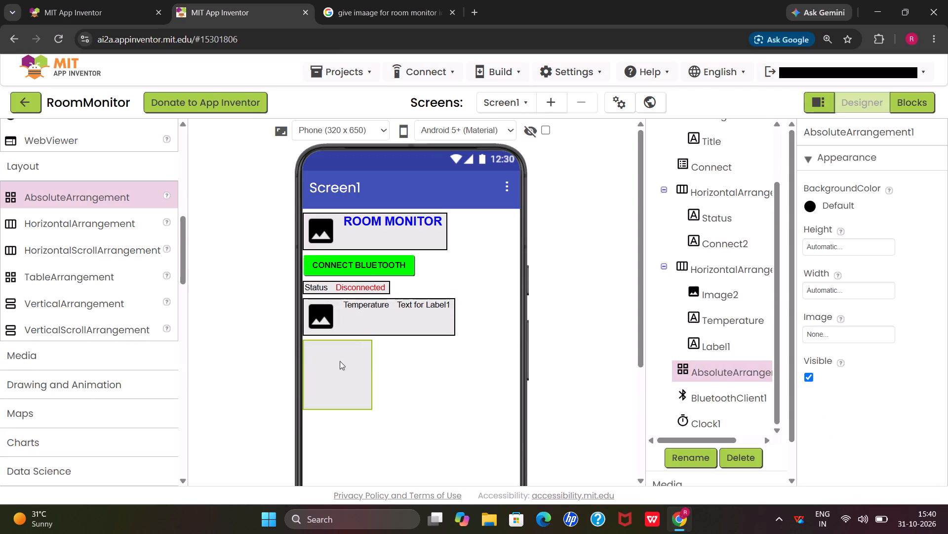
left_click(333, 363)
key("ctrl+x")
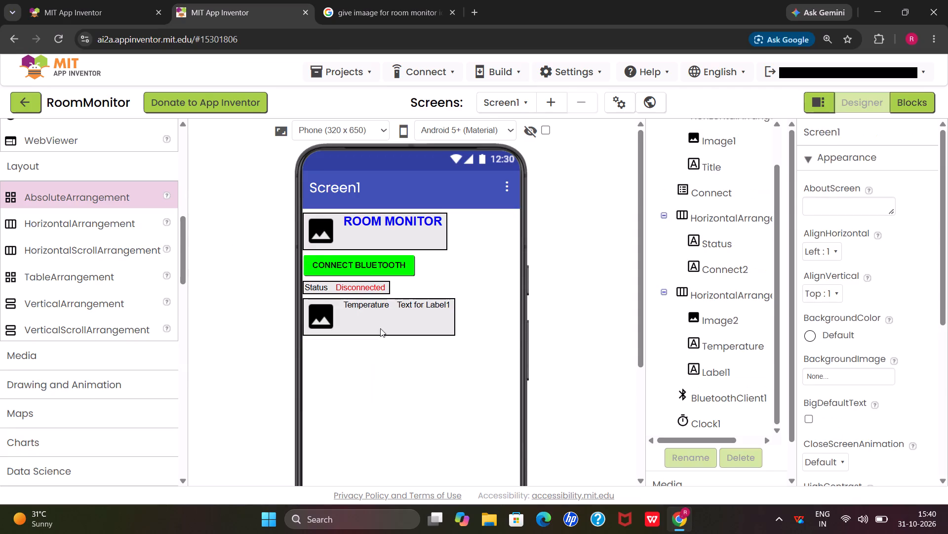
Cut the whole temperature row, with its image and labels, out of the screen.
left_click(399, 311)
key("ctrl+x")
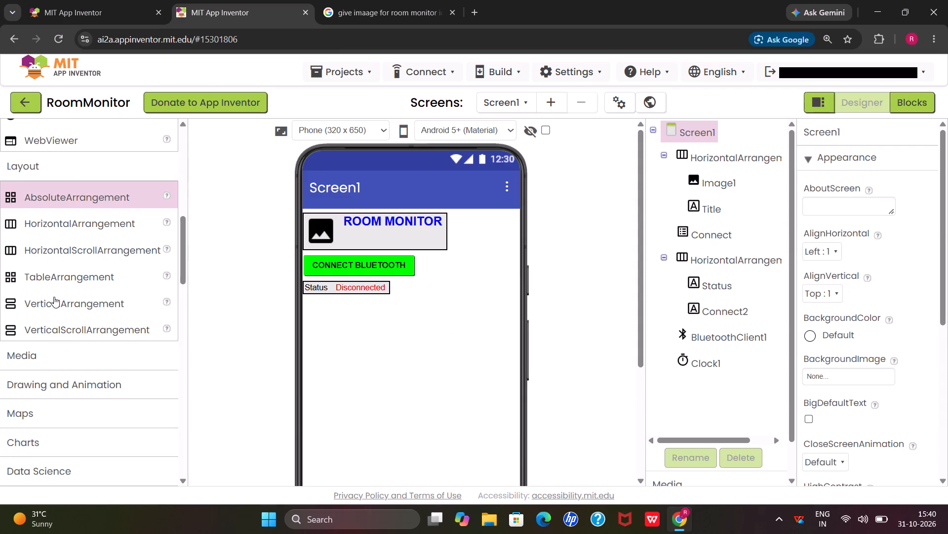
Add a VerticalArrangement beneath the connection status row and place an Image inside it.
left_click_drag(54, 297, 348, 325)
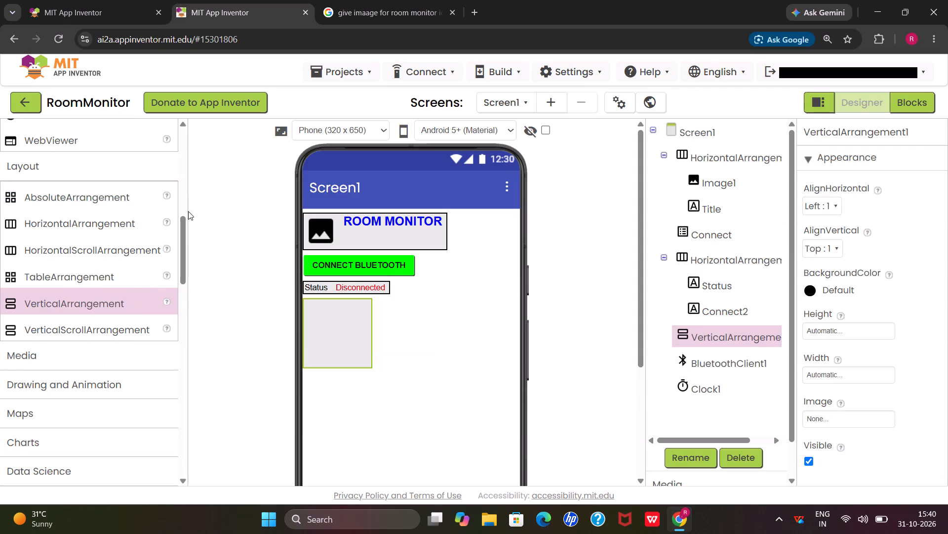
left_click_drag(185, 222, 188, 138)
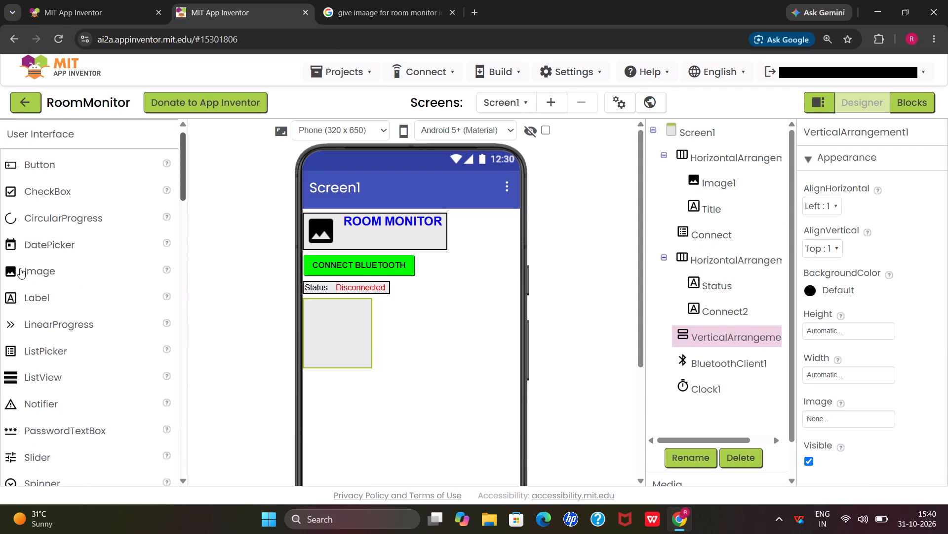
left_click_drag(20, 267, 326, 308)
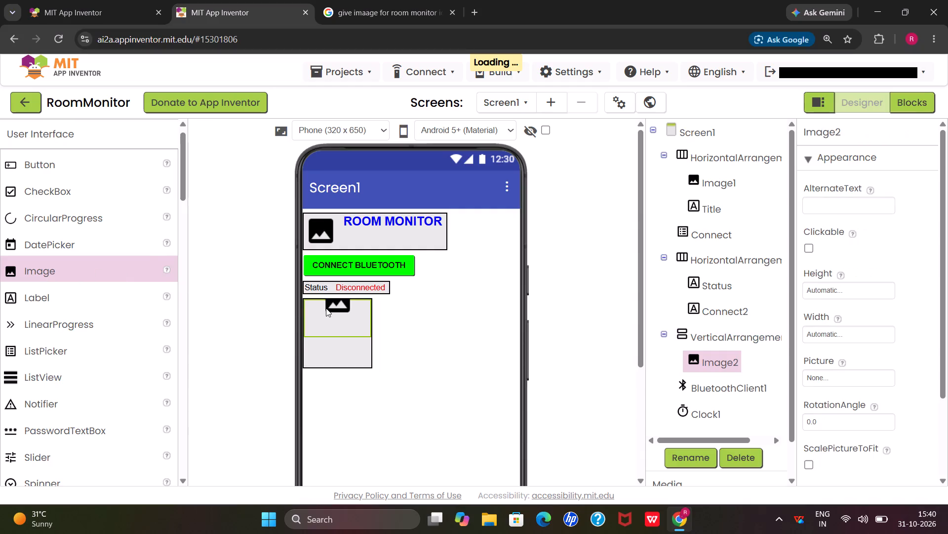
Add two labels inside the VerticalArrangement, stacked one below the other under the image.
left_click_drag(43, 298, 296, 330)
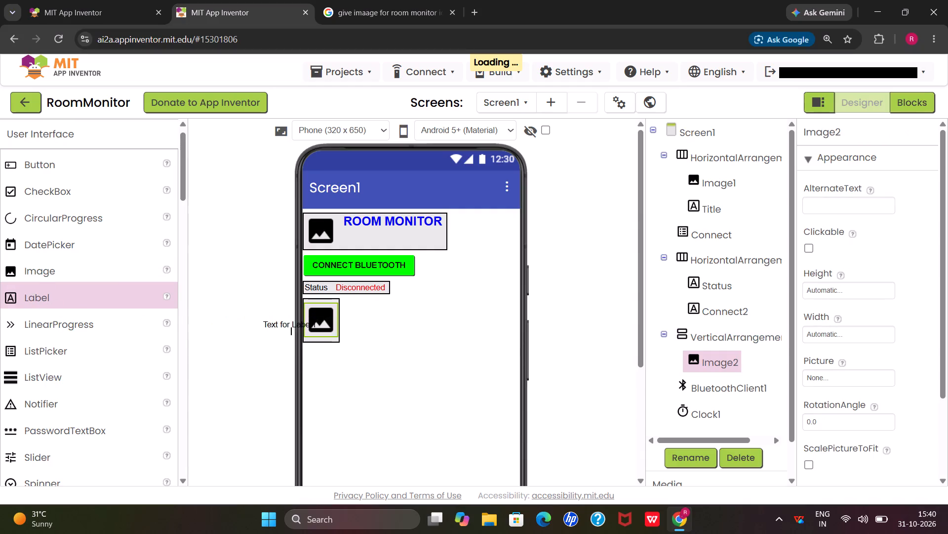
left_click_drag(296, 330, 325, 342)
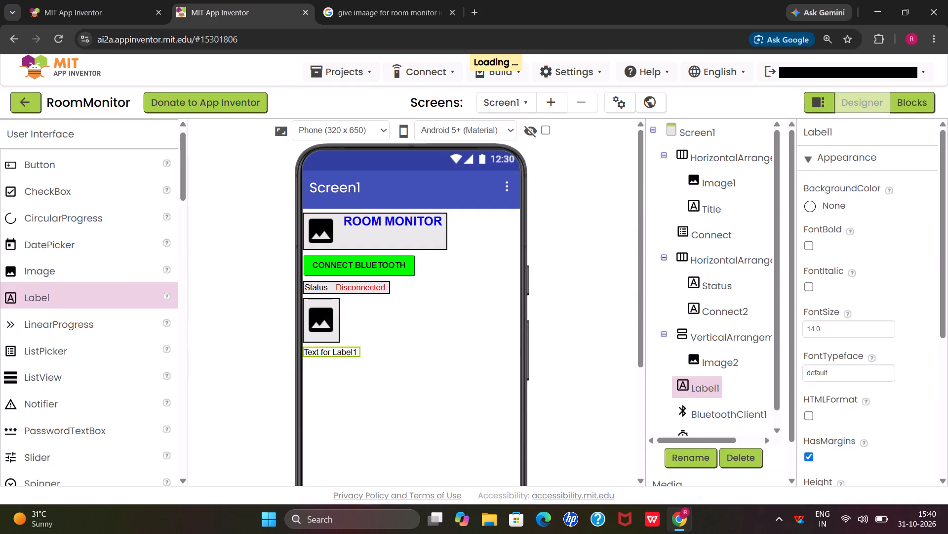
left_click_drag(319, 349, 319, 335)
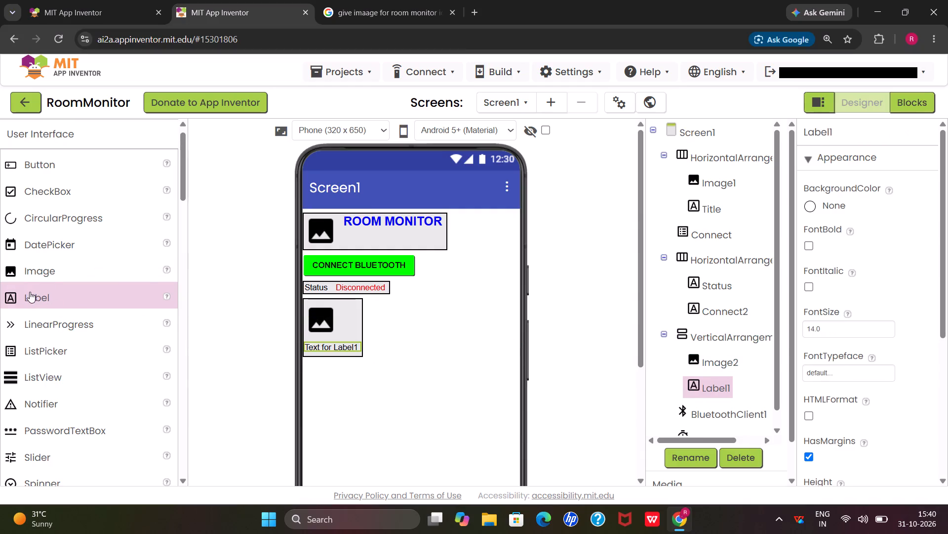
left_click_drag(30, 290, 323, 343)
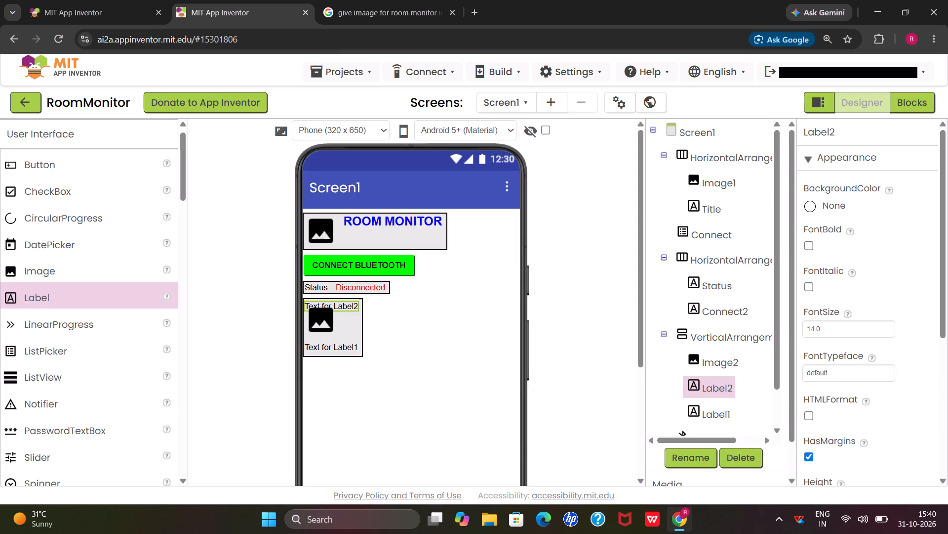
left_click_drag(349, 348, 349, 363)
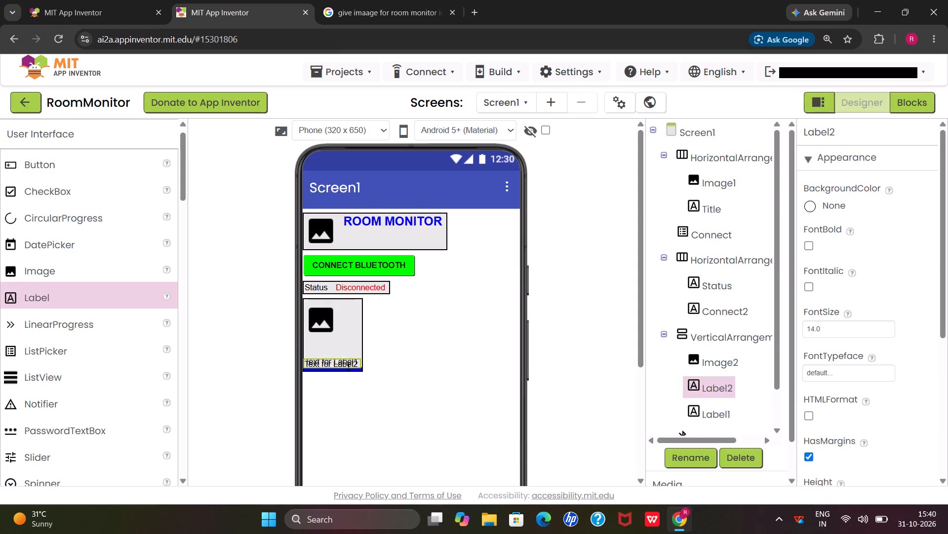
left_click_drag(349, 363, 349, 365)
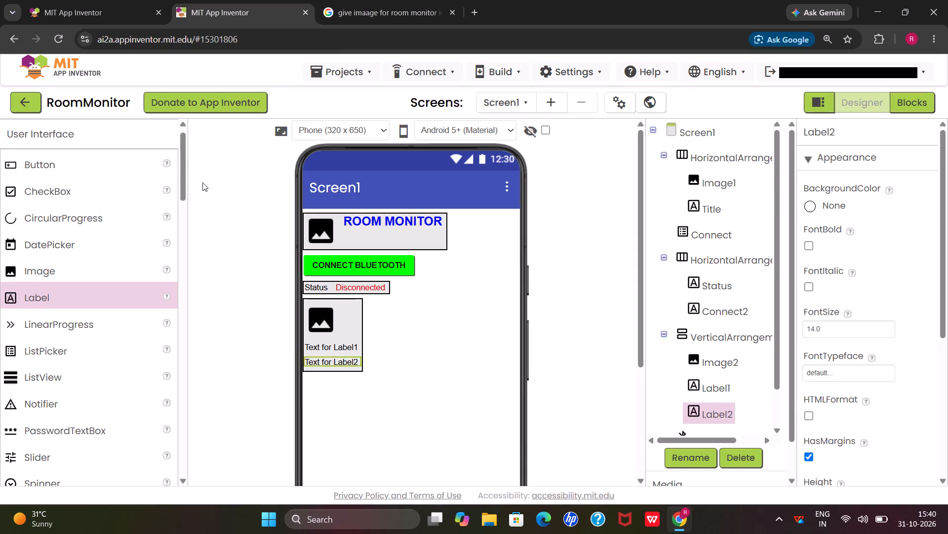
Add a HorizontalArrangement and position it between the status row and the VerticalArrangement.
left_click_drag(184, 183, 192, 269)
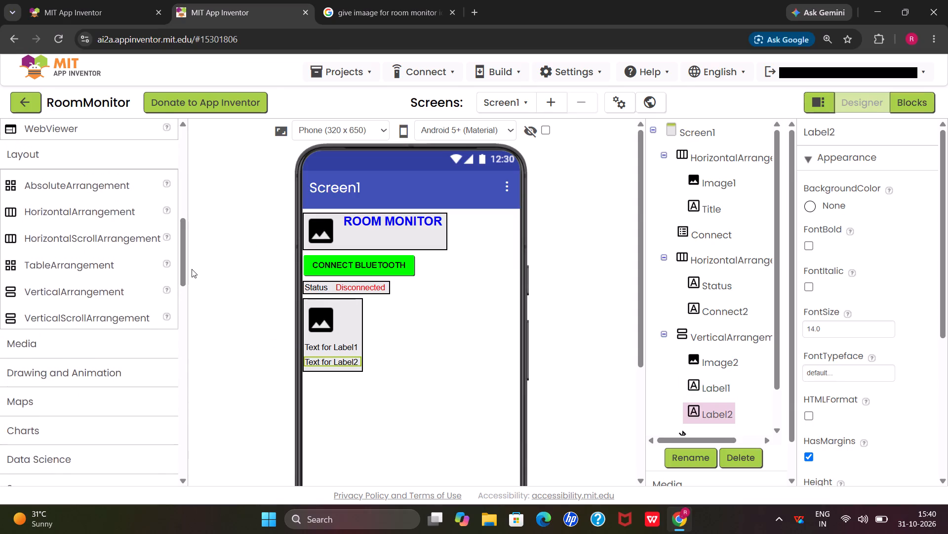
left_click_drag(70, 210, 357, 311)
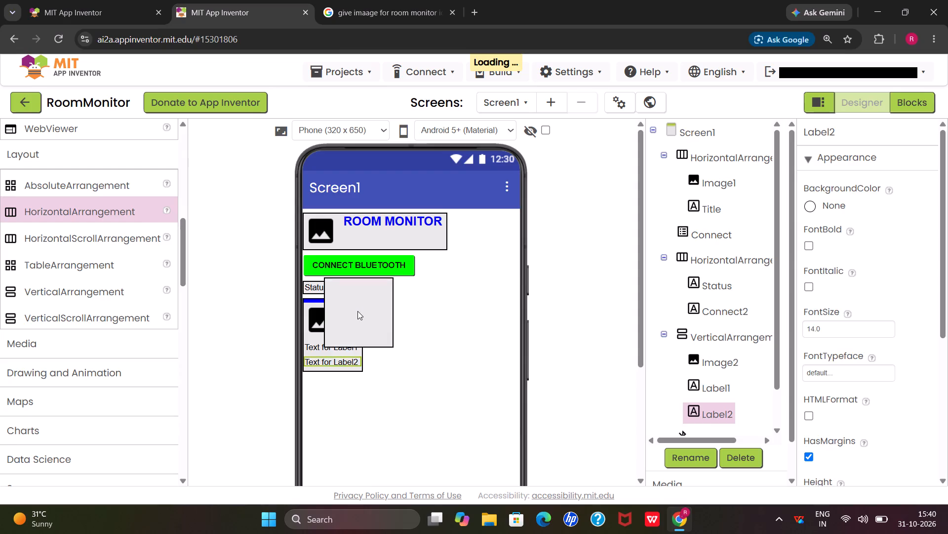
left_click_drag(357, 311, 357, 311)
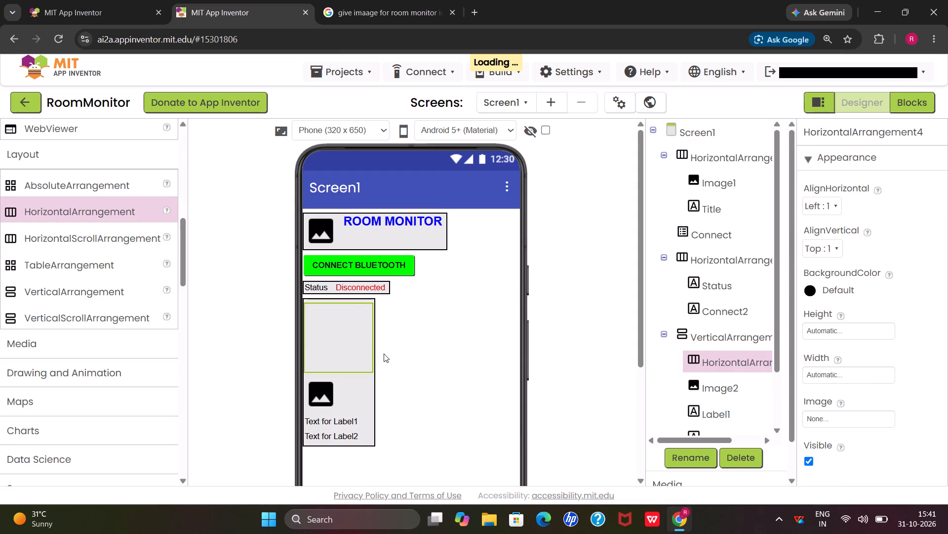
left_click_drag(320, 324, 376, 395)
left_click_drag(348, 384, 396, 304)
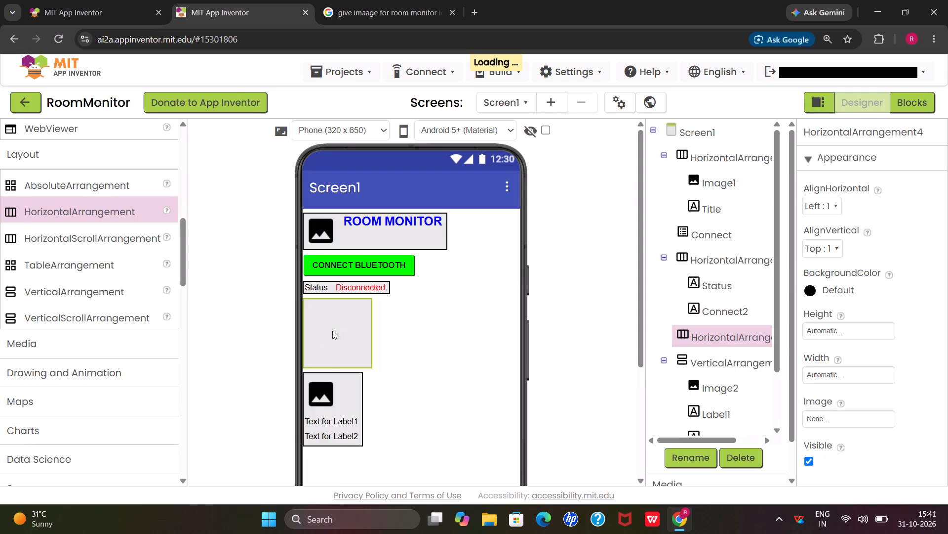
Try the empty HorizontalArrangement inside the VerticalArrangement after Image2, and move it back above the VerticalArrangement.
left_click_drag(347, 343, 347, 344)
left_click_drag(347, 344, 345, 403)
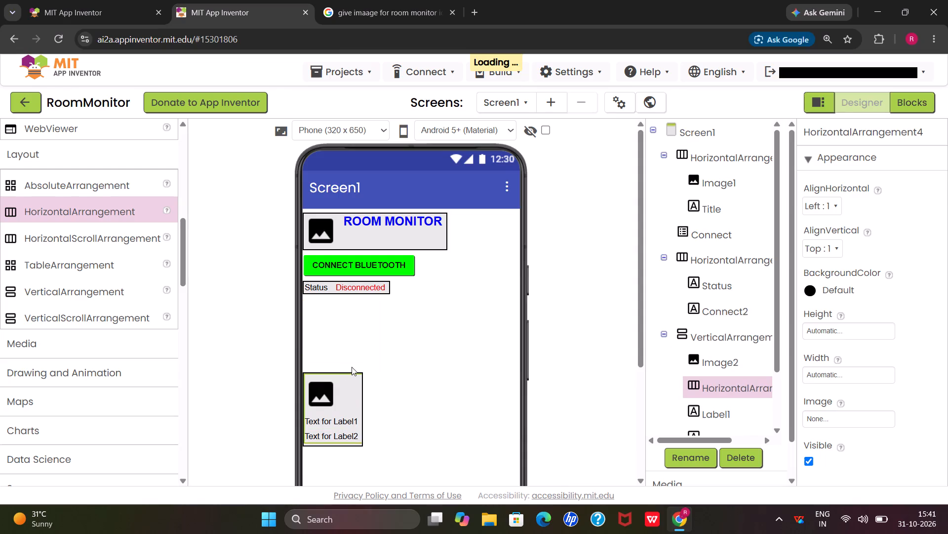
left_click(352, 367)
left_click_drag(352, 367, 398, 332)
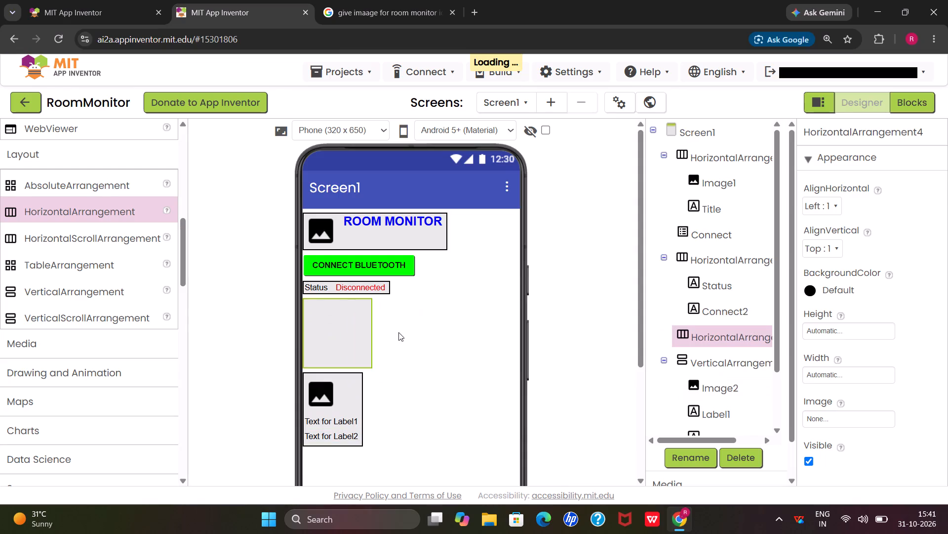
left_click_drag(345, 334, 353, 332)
Add an AbsoluteArrangement between the empty HorizontalArrangement and the VerticalArrangement, and try to move the HorizontalArrangement into it.
left_click_drag(52, 178, 168, 222)
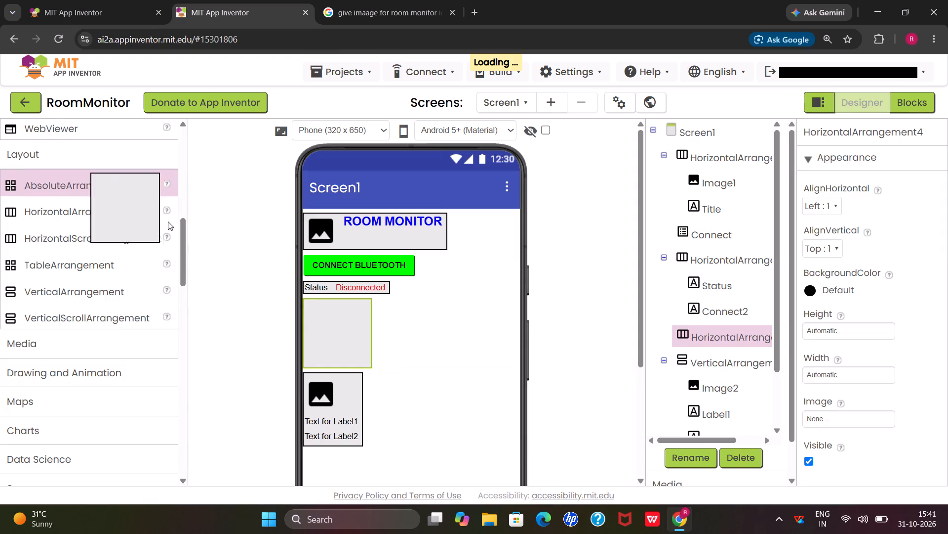
left_click_drag(168, 222, 431, 341)
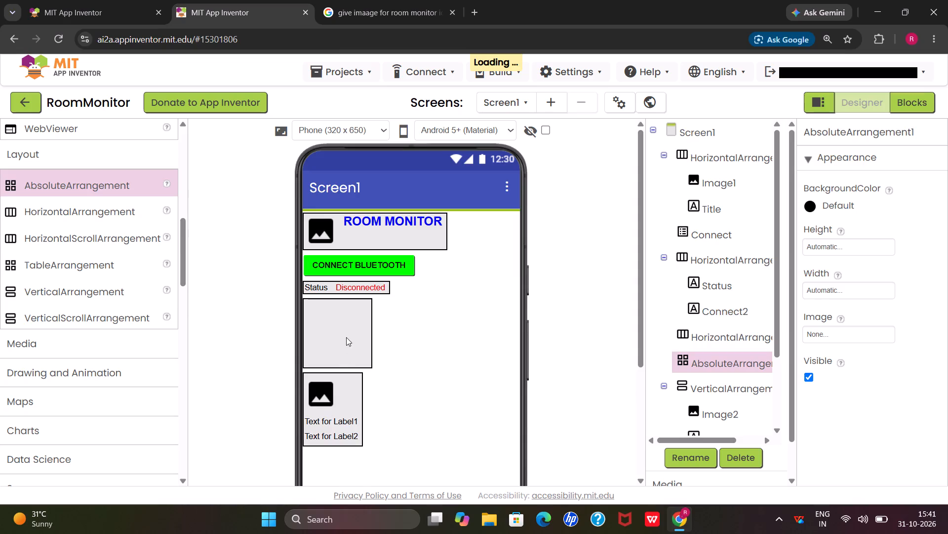
left_click_drag(346, 337, 346, 418)
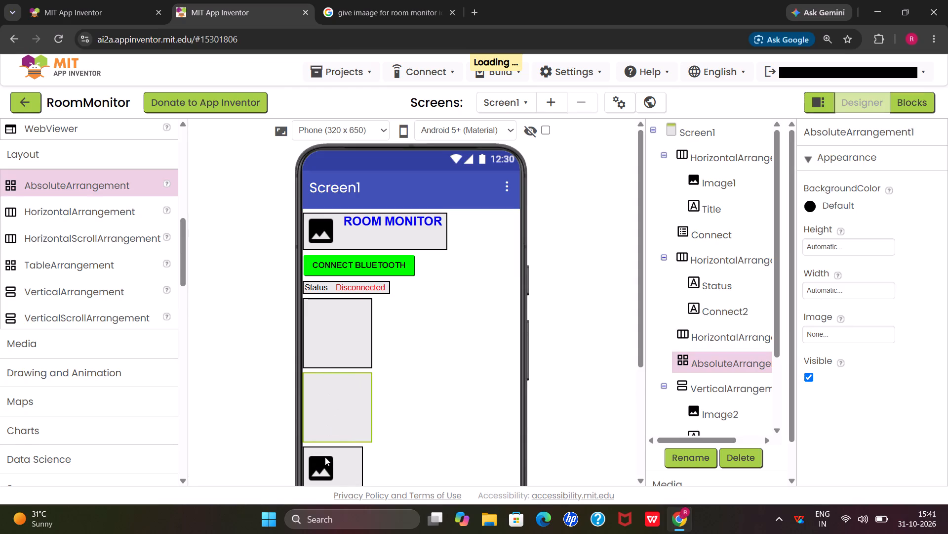
Move Image2 out of the VerticalArrangement to directly above the AbsoluteArrangement, and try to reposition it further.
left_click_drag(325, 456, 324, 373)
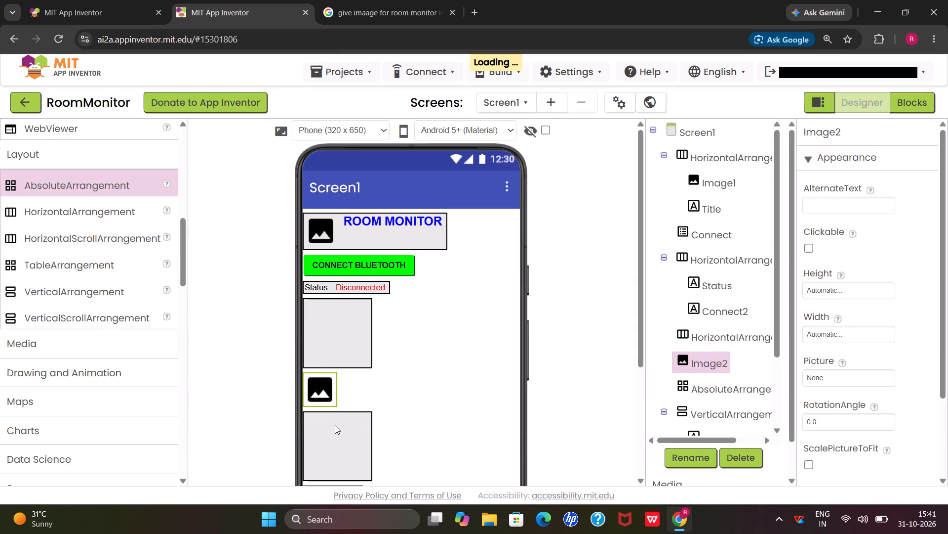
left_click_drag(319, 393, 322, 428)
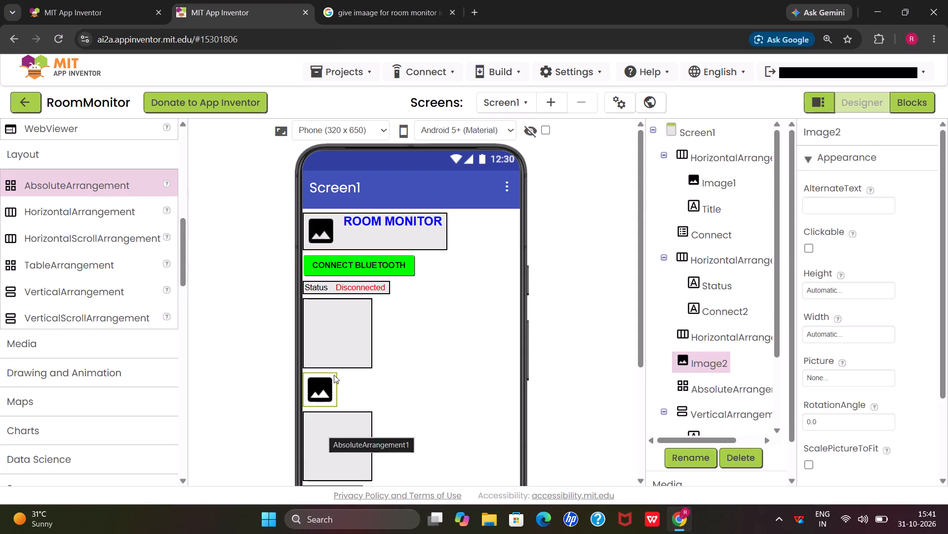
left_click_drag(324, 383, 450, 361)
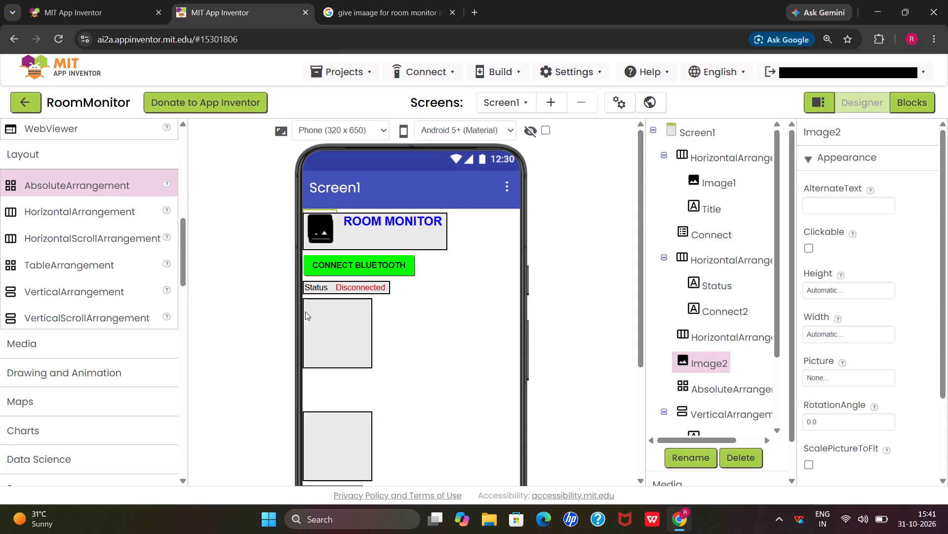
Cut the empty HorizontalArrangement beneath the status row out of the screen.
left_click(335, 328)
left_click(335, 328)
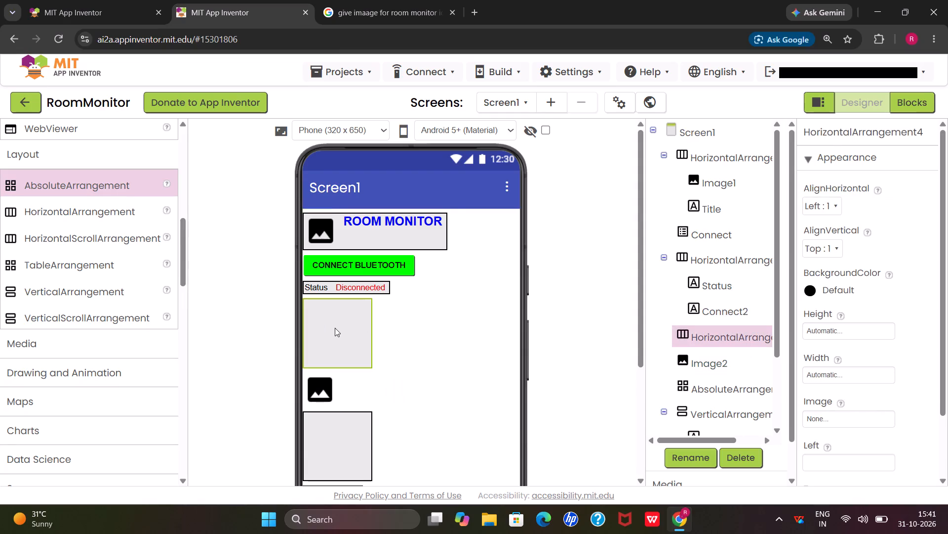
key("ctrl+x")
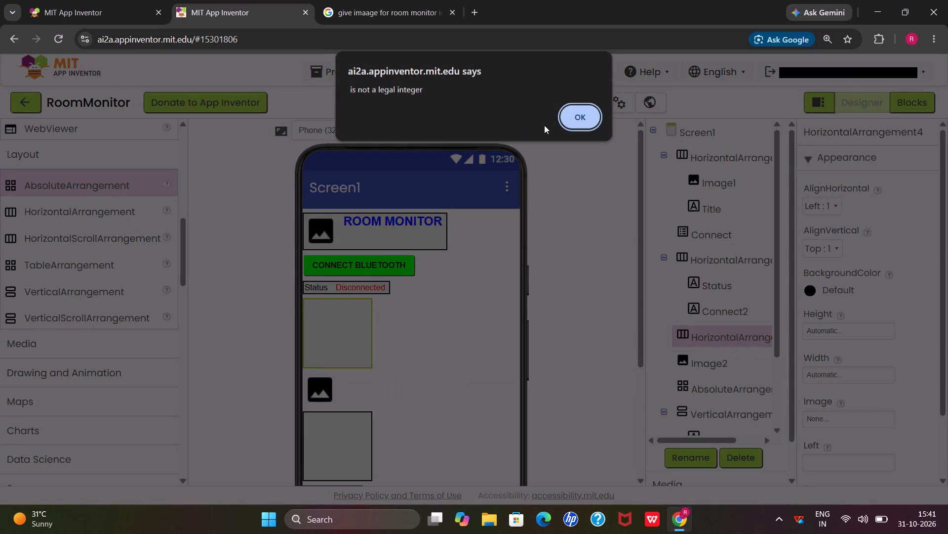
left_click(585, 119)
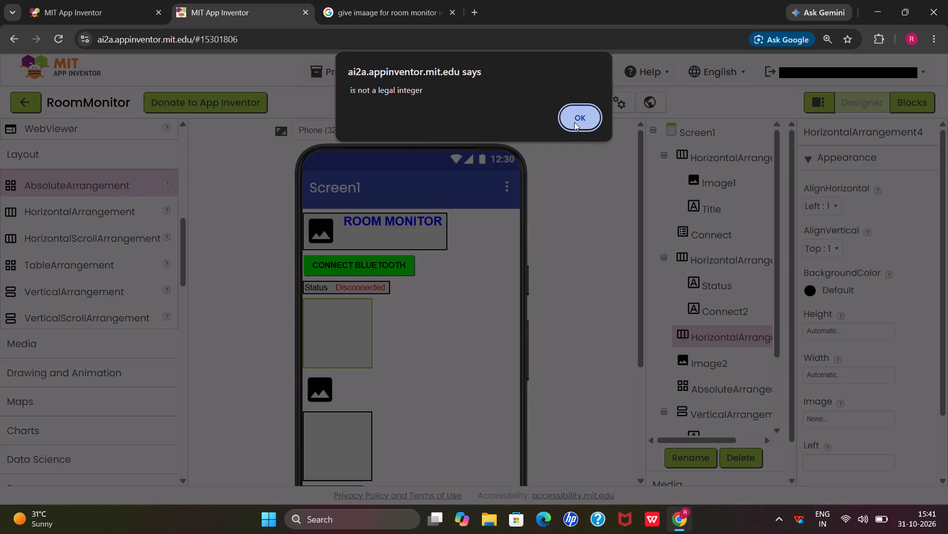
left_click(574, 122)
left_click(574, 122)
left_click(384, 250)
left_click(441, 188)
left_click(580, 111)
Delete the empty AbsoluteArrangement between Image2 and the VerticalArrangement.
left_click(349, 353)
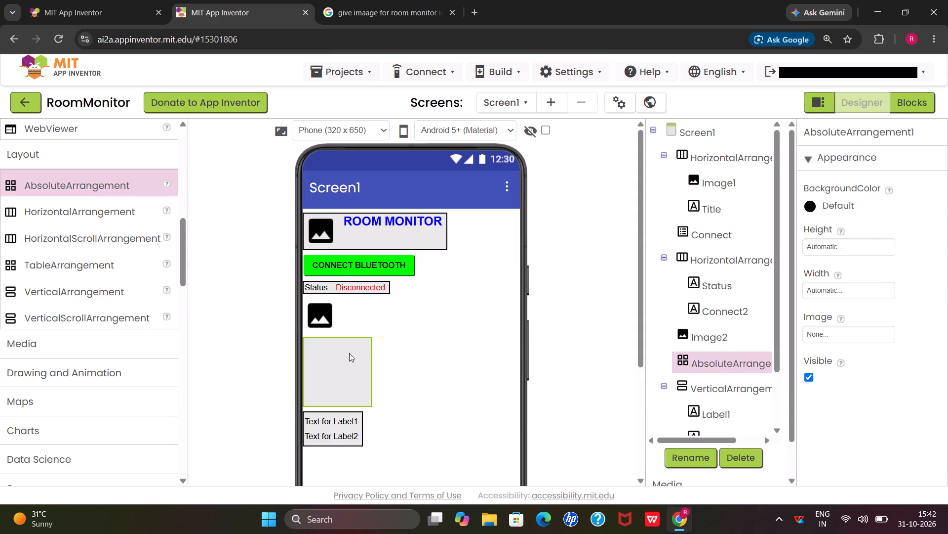
left_click(360, 371)
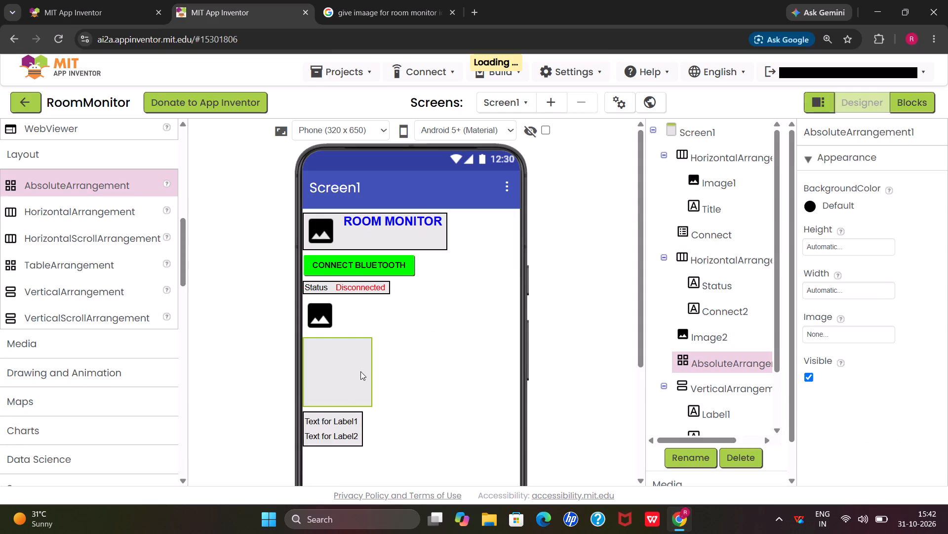
left_click(744, 451)
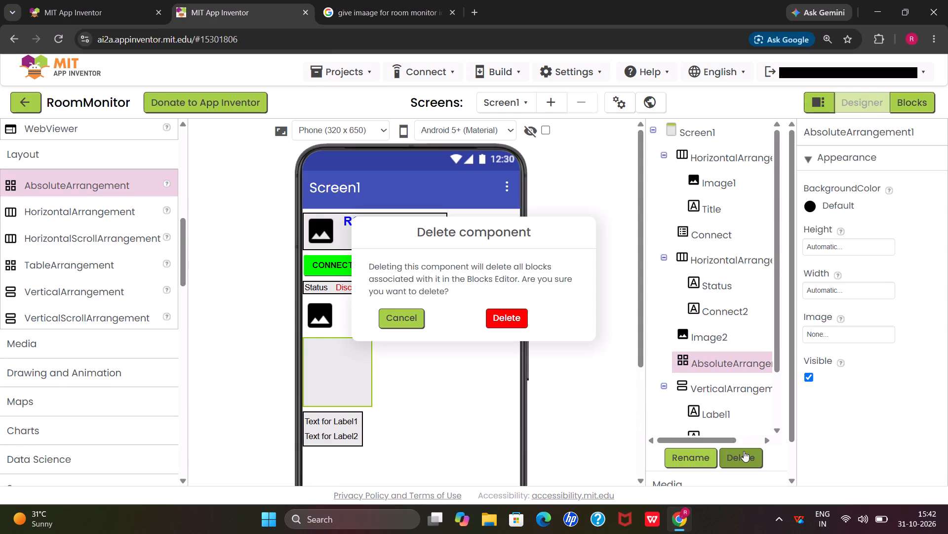
left_click(503, 320)
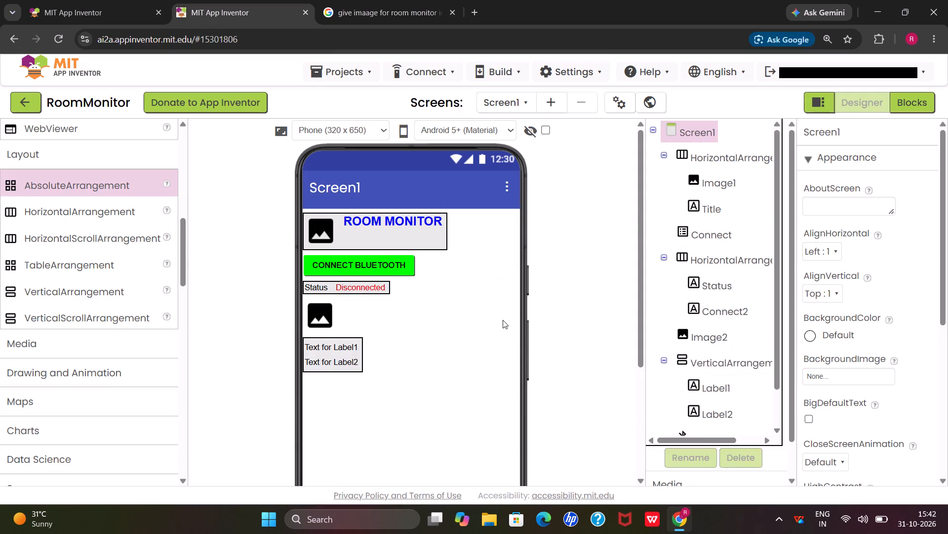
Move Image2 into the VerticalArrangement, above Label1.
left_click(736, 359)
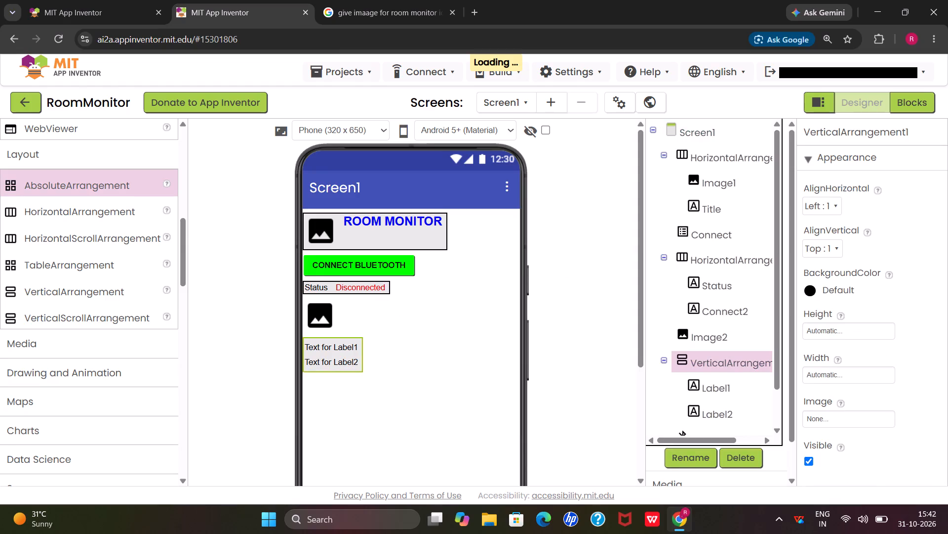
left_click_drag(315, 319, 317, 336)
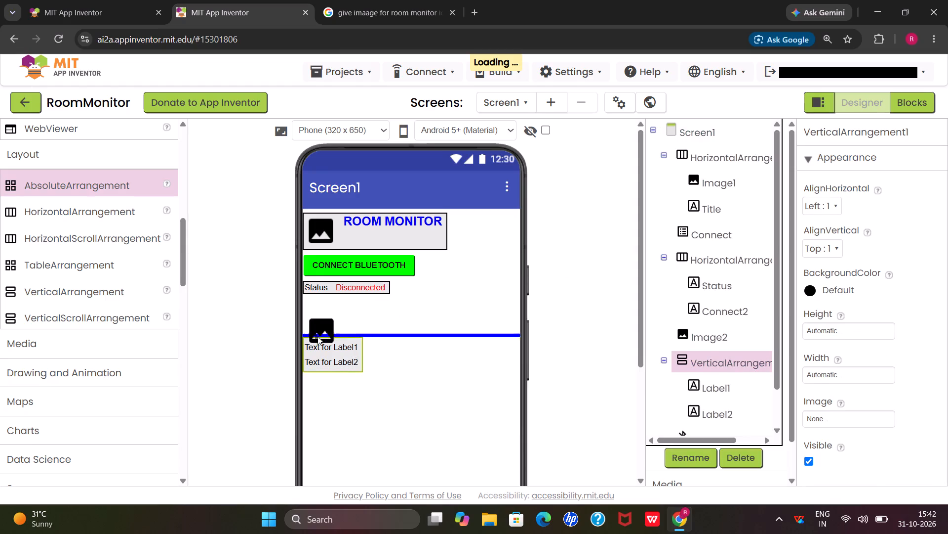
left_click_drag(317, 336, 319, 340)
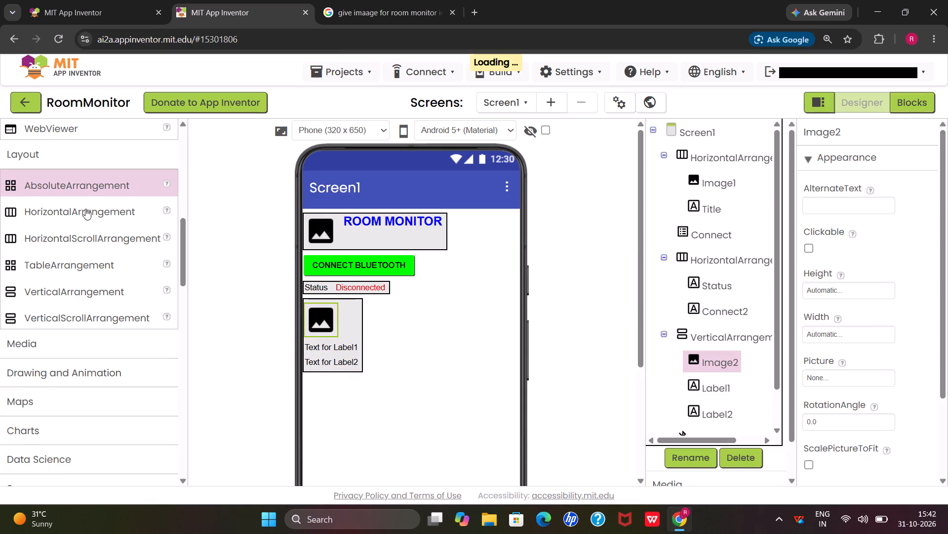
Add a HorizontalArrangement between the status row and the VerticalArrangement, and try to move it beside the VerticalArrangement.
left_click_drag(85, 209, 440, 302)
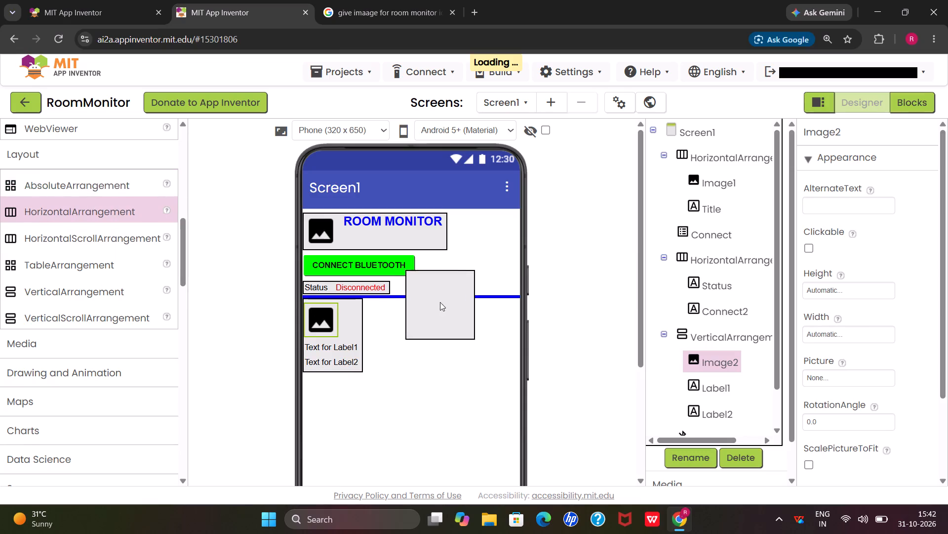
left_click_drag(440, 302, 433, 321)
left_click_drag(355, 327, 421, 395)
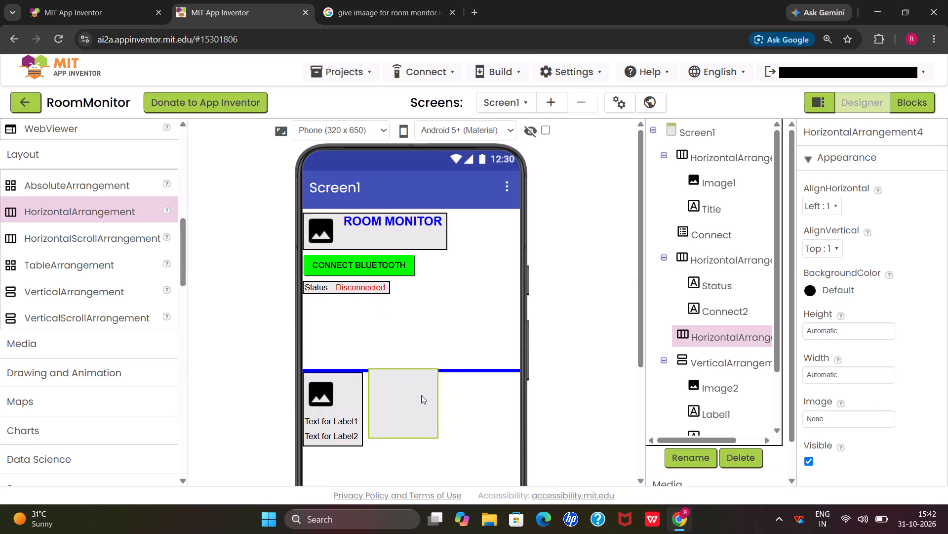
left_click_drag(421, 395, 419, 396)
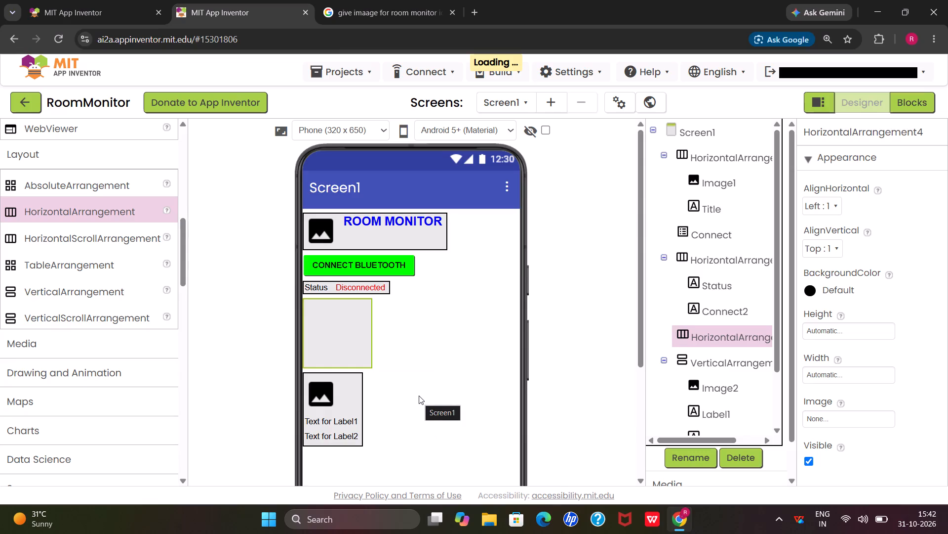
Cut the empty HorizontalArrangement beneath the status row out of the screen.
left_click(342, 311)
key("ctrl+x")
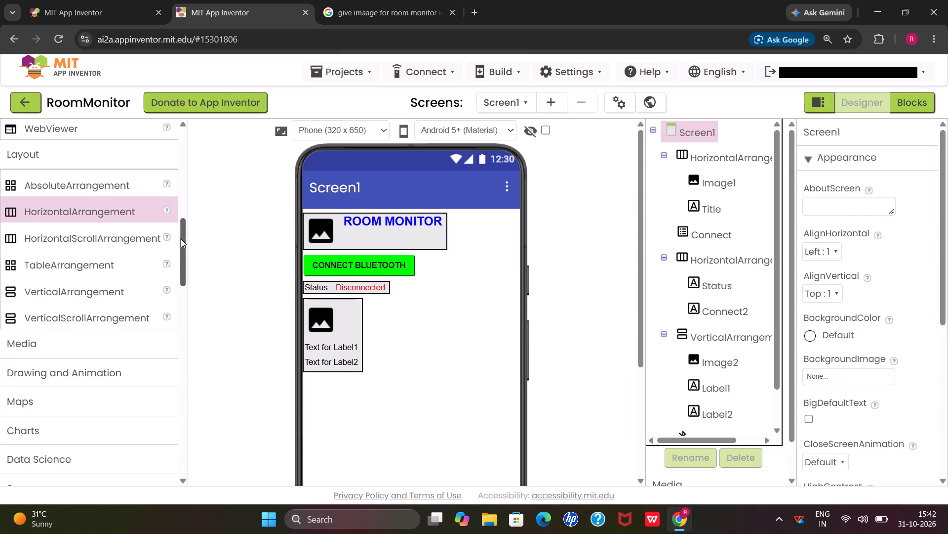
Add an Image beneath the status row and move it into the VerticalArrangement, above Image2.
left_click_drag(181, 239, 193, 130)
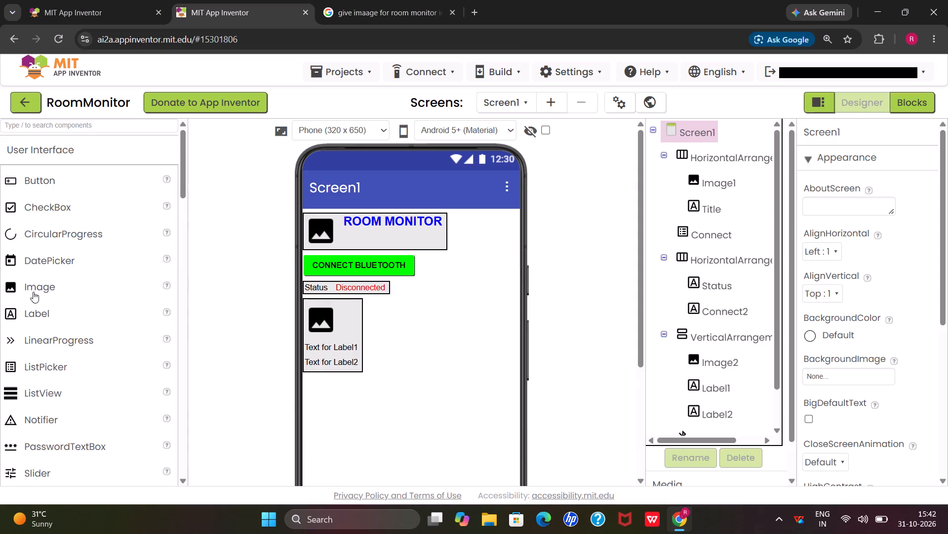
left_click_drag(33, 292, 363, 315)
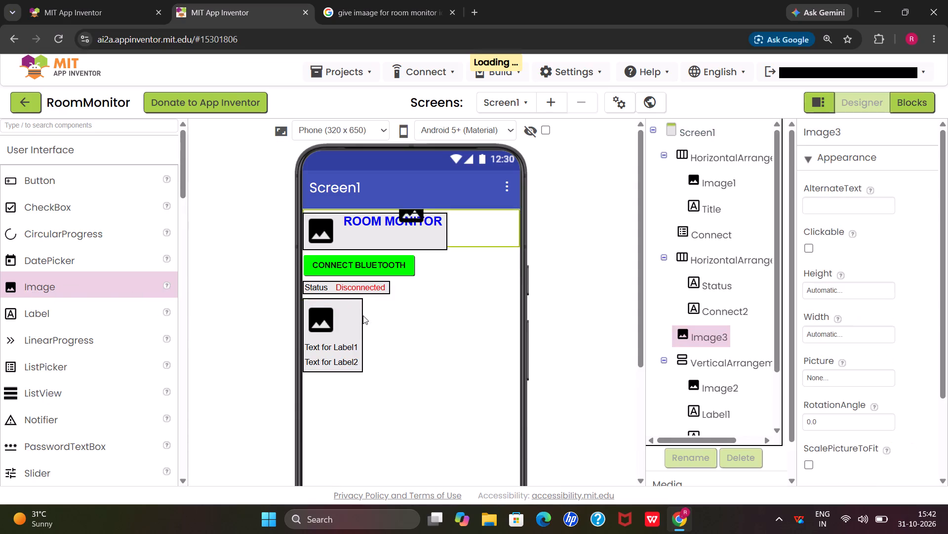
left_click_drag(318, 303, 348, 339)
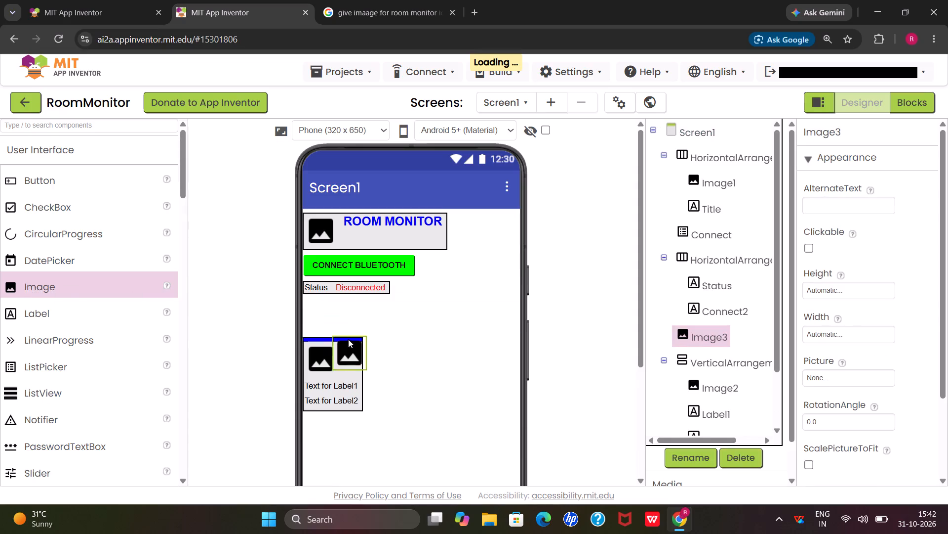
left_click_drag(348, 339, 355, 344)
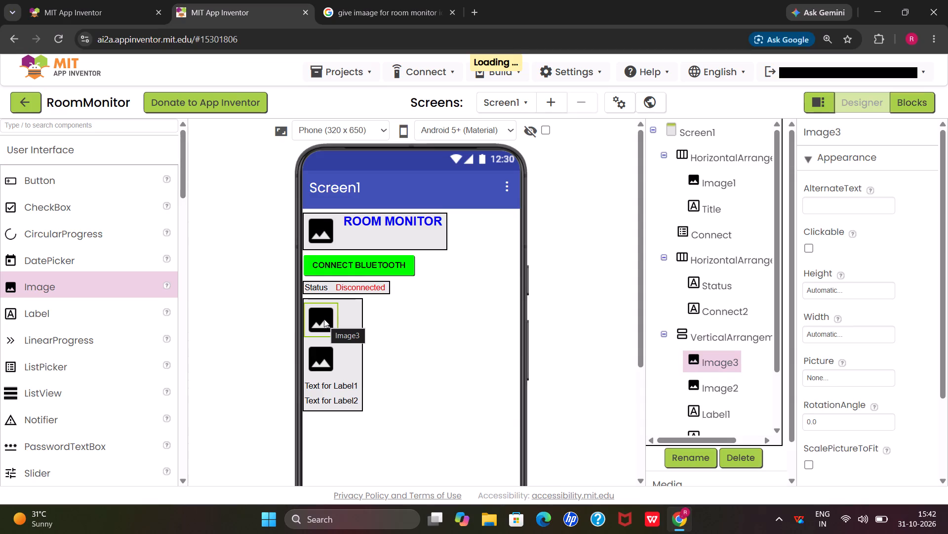
Cut both images, Label2, and the VerticalArrangement with its remaining label out of the screen.
left_click(324, 319)
key("ctrl+x")
left_click(317, 321)
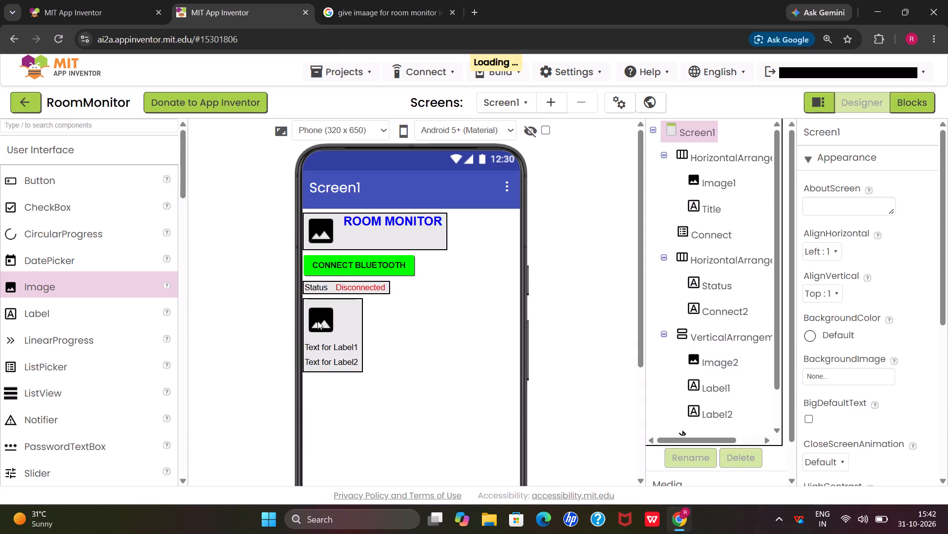
key("ctrl+x")
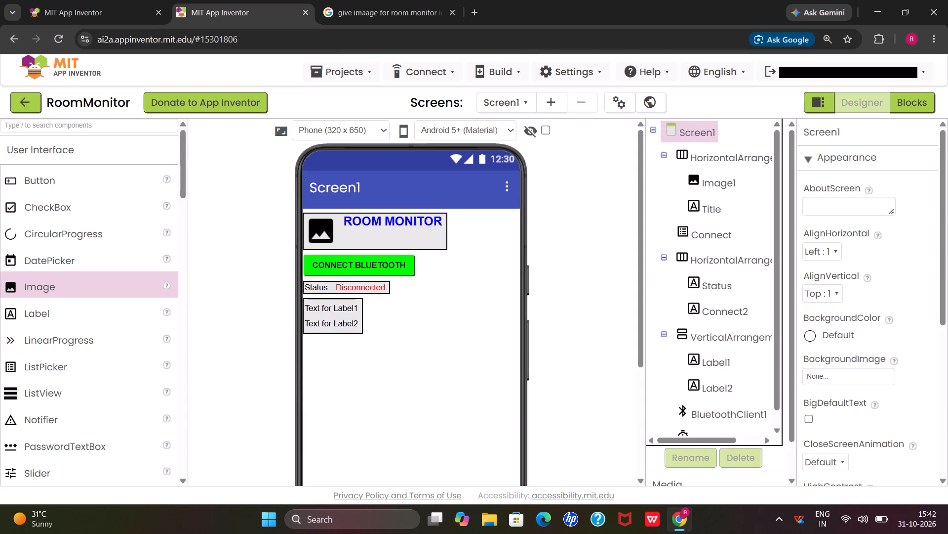
left_click(345, 318)
key("ctrl+x")
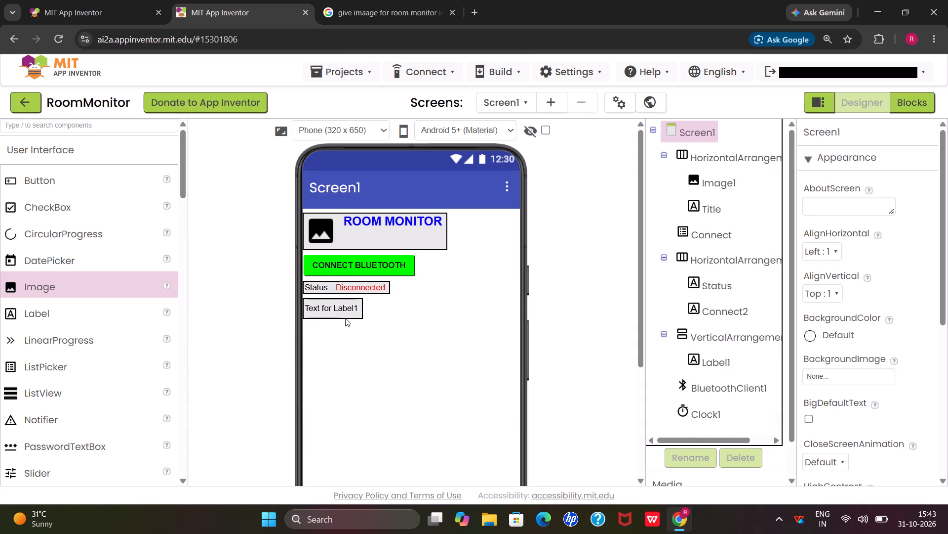
left_click(345, 316, "ctrl")
key("ctrl+x")
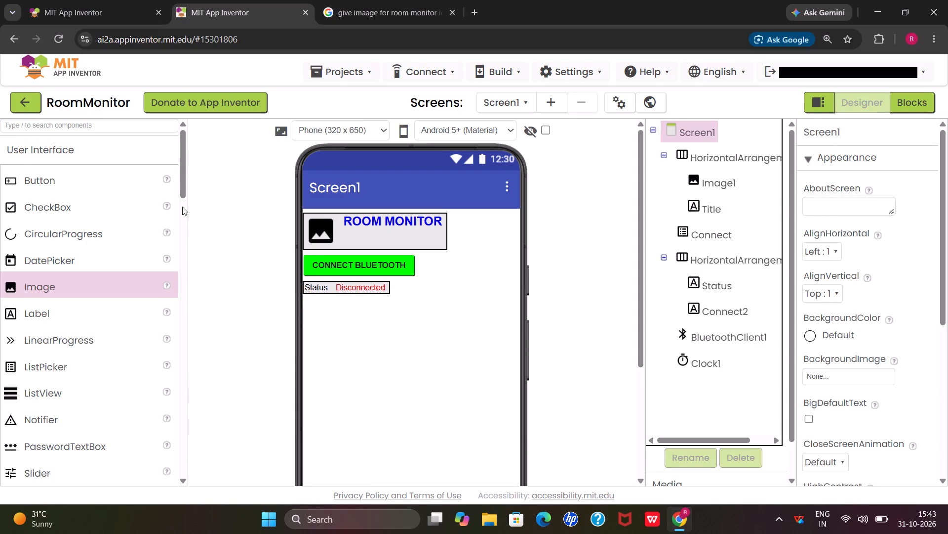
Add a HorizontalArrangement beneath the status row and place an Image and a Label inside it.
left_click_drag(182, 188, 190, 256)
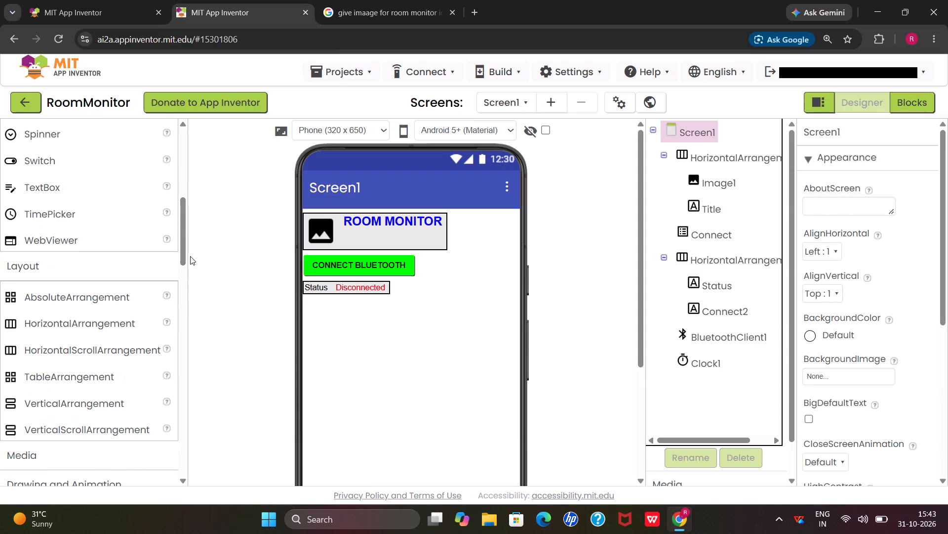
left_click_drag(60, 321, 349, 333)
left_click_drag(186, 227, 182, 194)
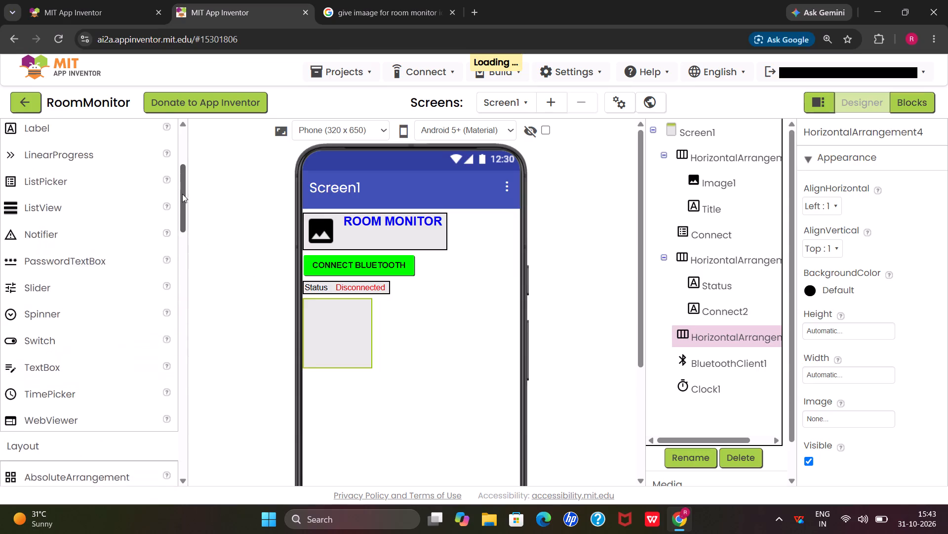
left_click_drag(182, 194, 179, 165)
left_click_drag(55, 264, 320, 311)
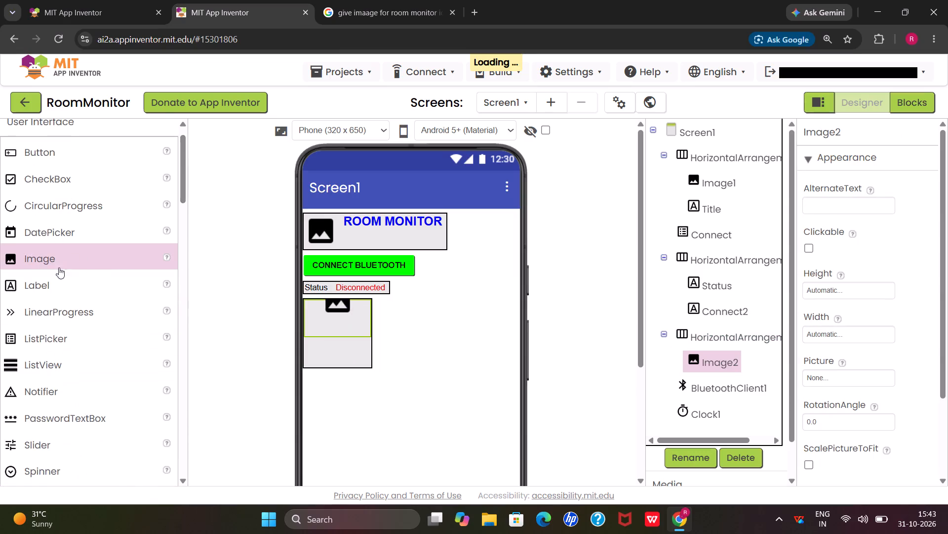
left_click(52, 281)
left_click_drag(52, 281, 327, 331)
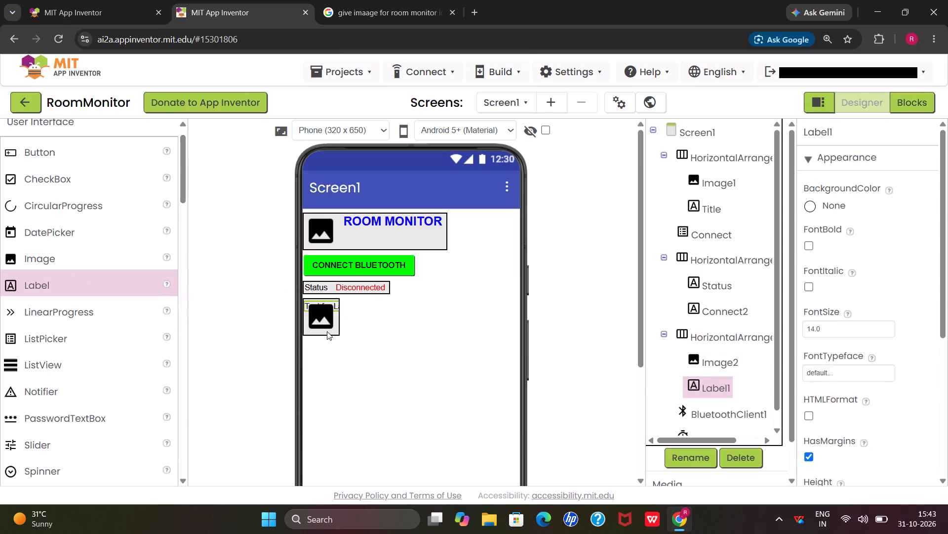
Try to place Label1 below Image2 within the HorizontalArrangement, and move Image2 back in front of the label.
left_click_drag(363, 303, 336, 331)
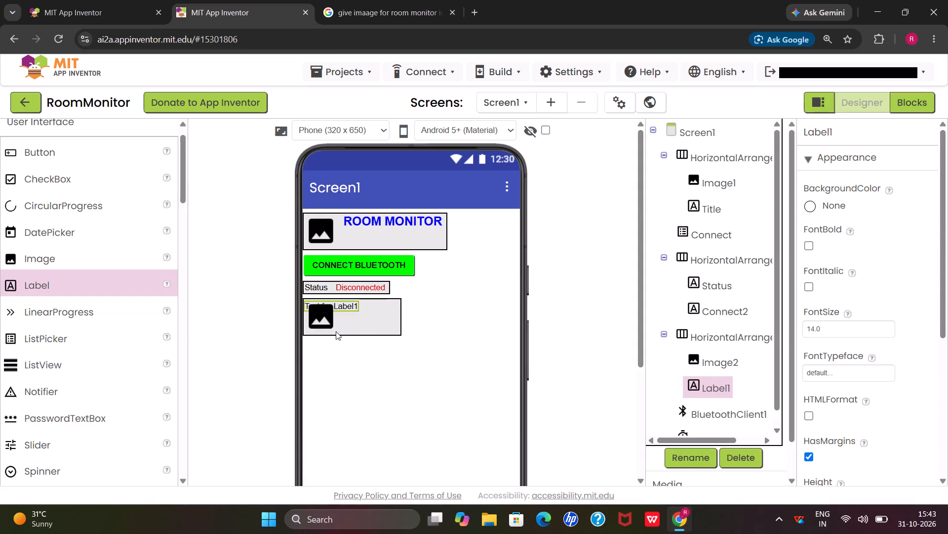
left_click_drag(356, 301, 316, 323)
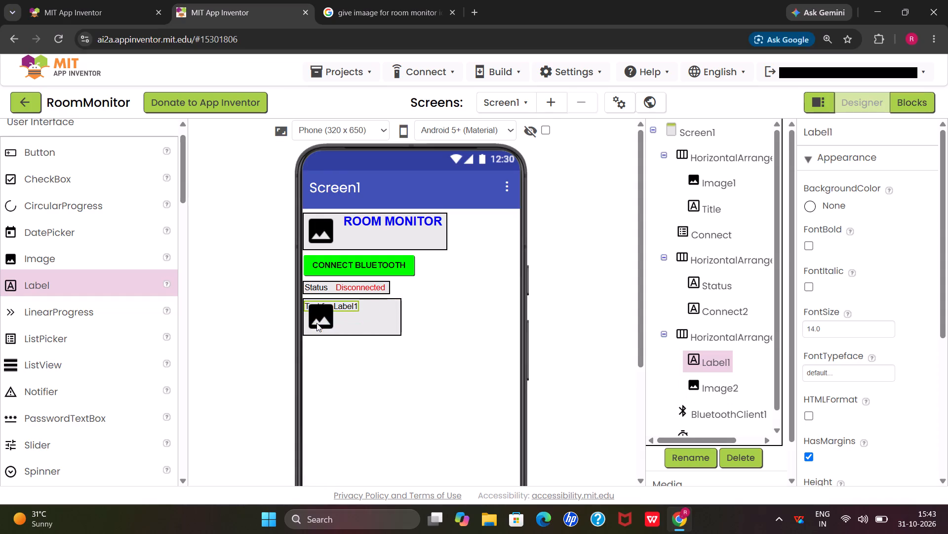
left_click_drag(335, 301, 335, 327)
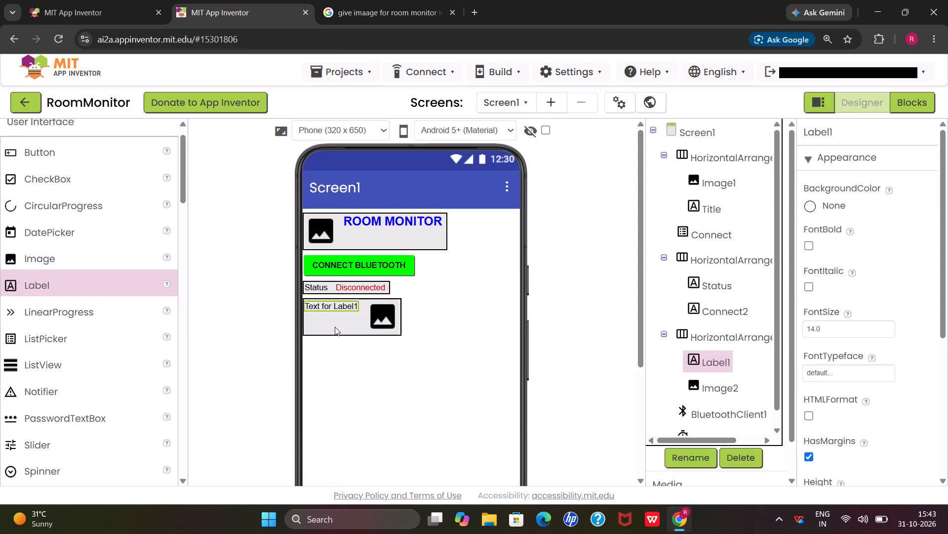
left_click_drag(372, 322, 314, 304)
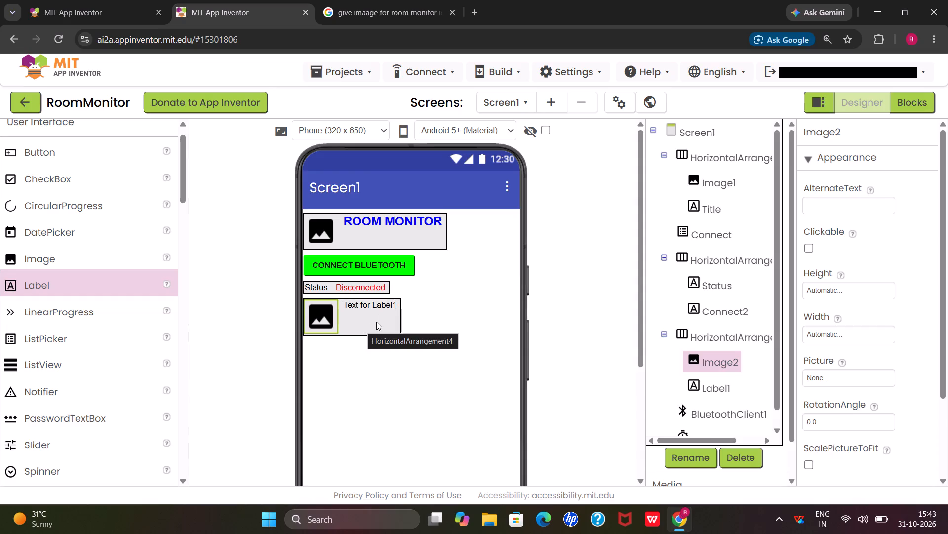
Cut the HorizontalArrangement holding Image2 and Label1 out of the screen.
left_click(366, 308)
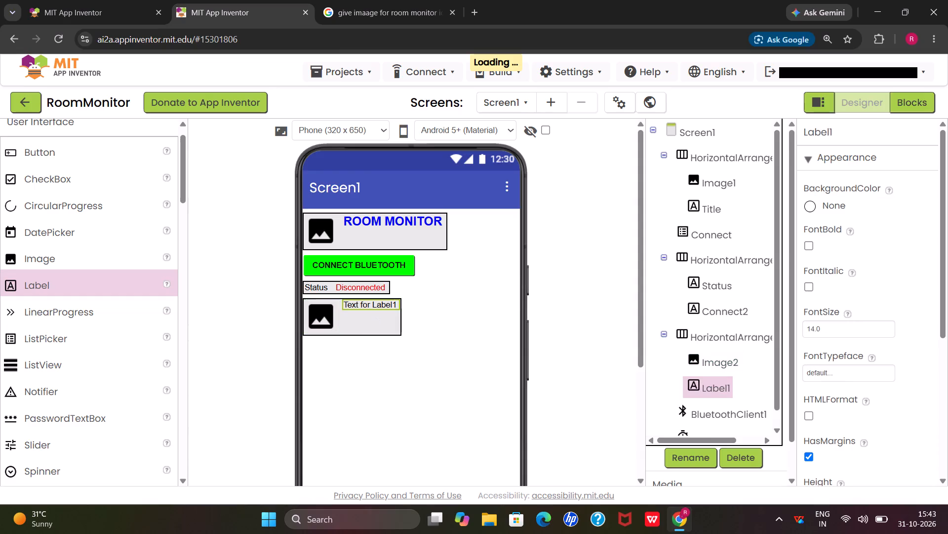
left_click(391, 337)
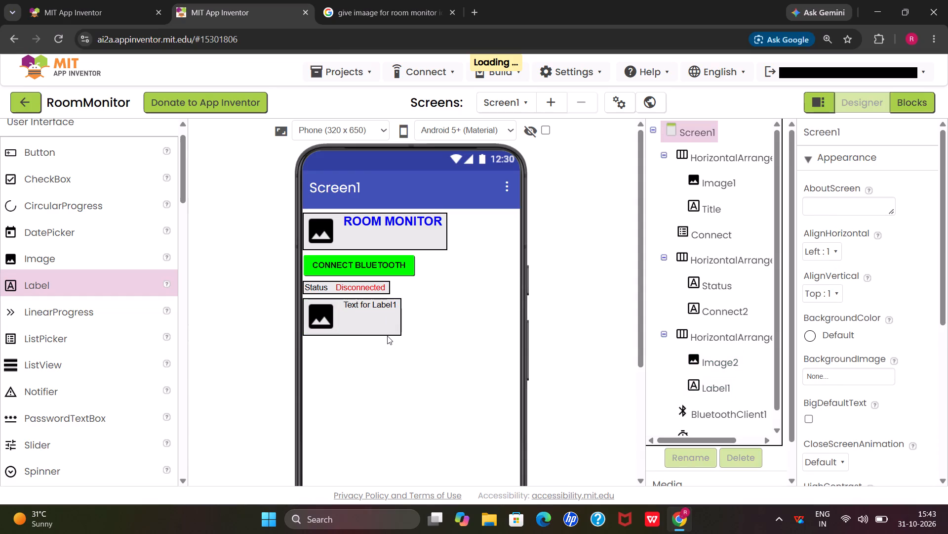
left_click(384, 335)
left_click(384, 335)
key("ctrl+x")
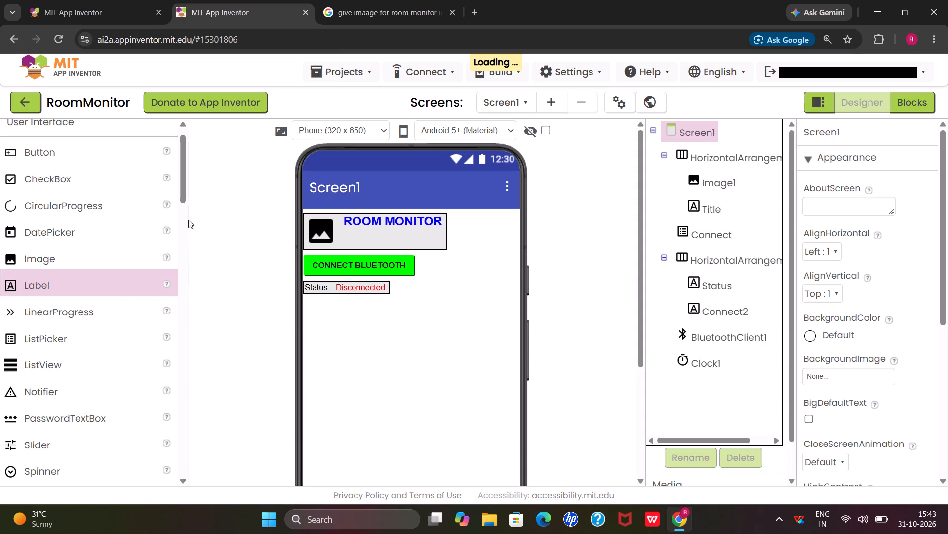
Add an AbsoluteArrangement beneath the status row.
left_click_drag(184, 201, 191, 265)
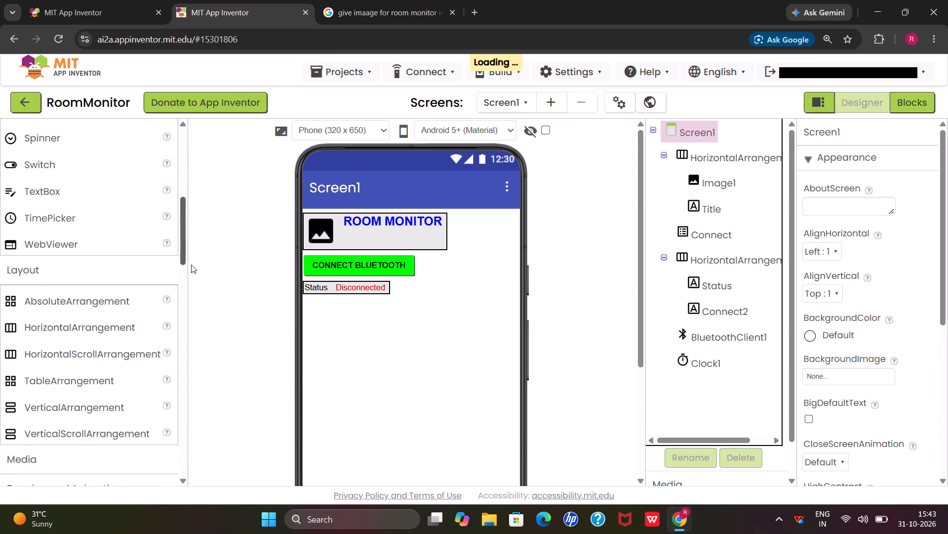
left_click_drag(191, 265, 186, 262)
left_click_drag(59, 301, 372, 340)
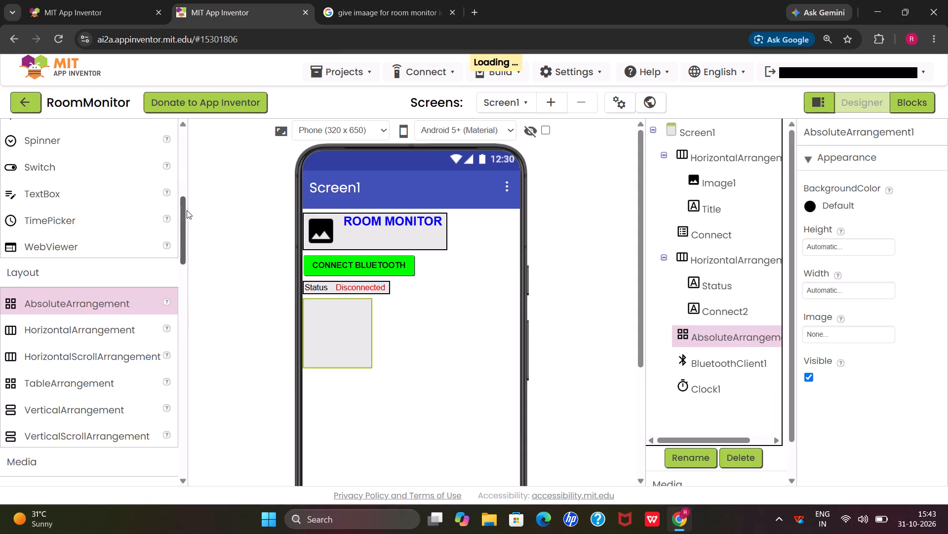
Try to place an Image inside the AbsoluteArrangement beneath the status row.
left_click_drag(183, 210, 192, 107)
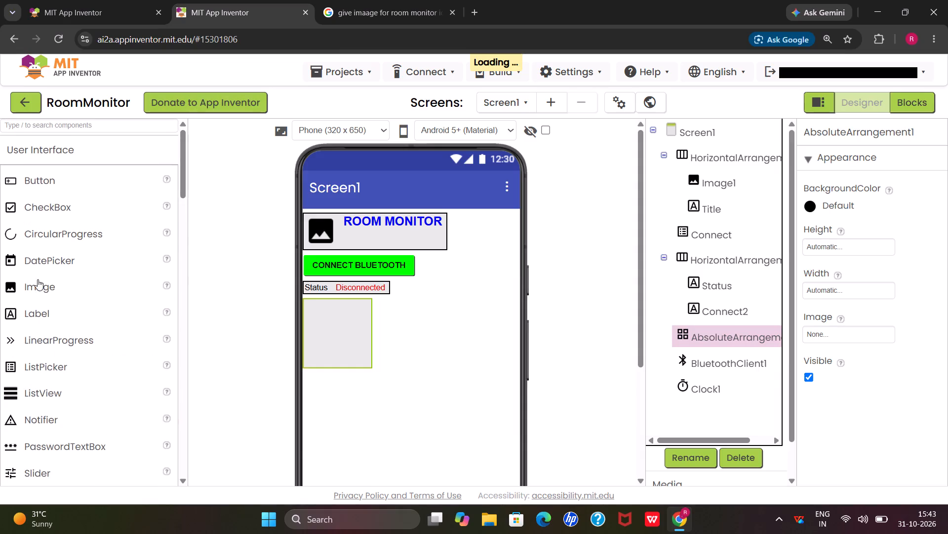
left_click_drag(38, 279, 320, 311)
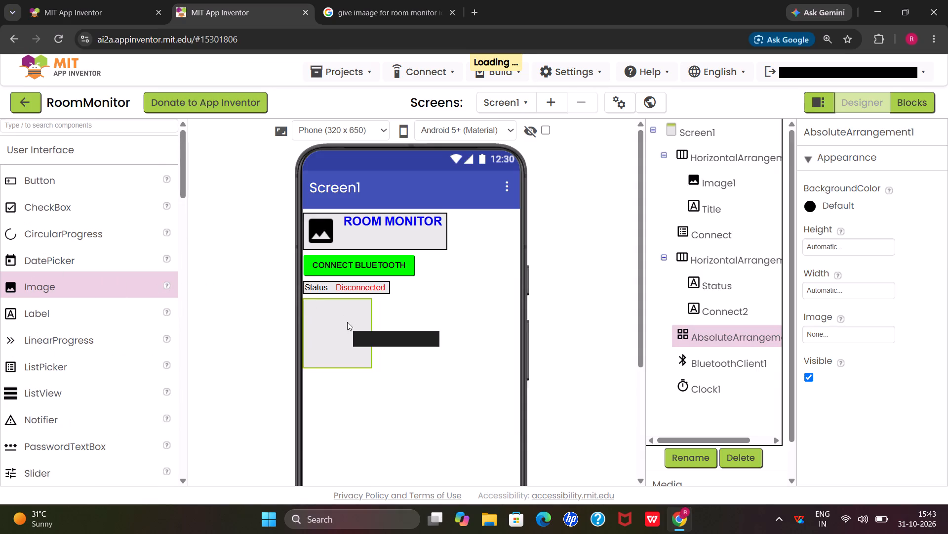
Cut the AbsoluteArrangement out of the screen.
right_click(343, 321)
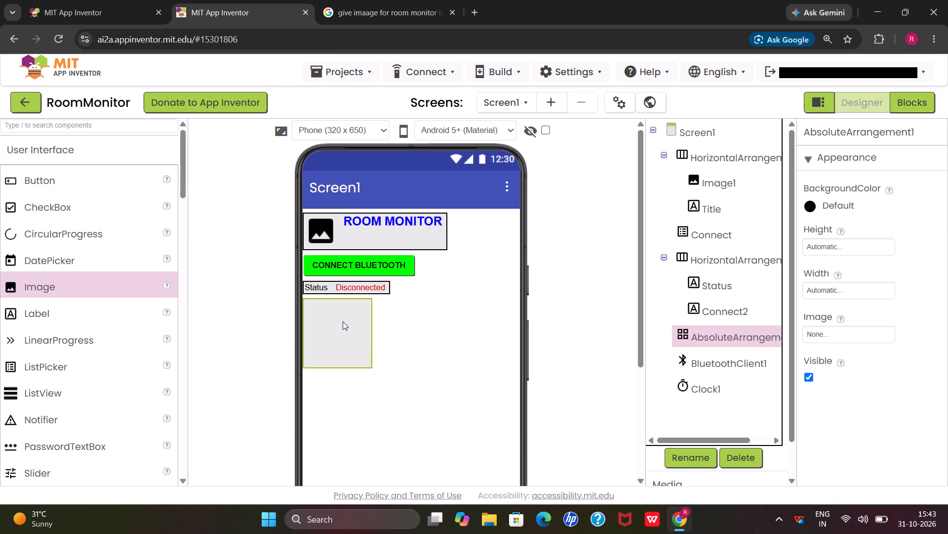
key("ctrl+x")
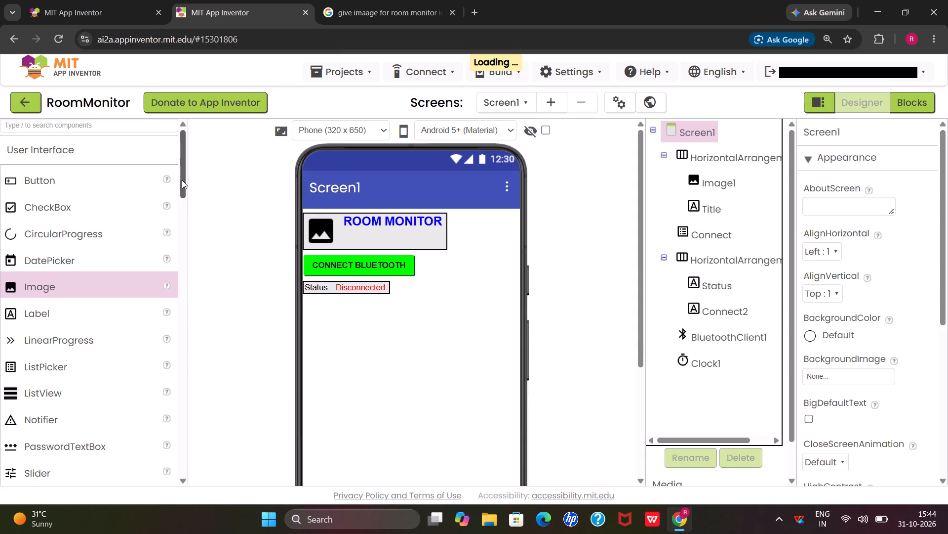
Add a TableArrangement beneath the status row.
left_click_drag(182, 180, 198, 322)
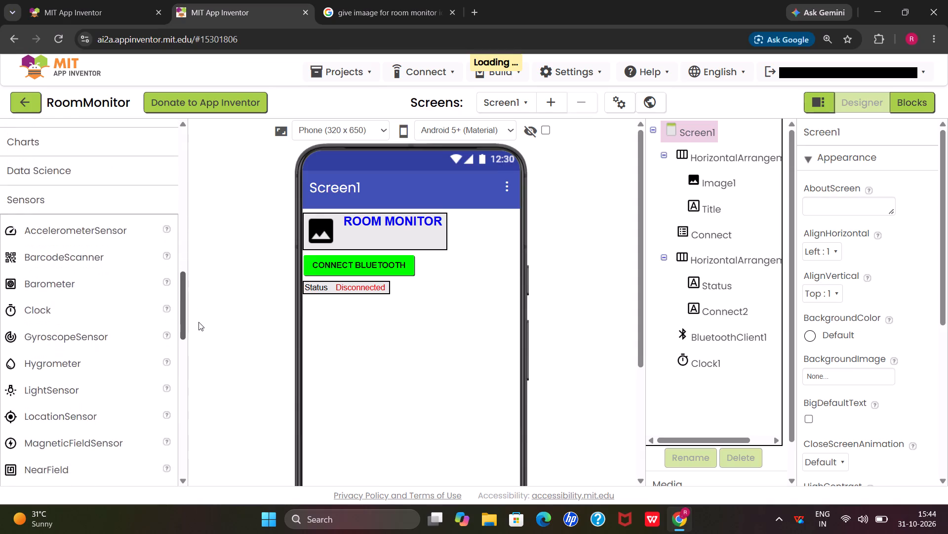
left_click_drag(198, 322, 197, 285)
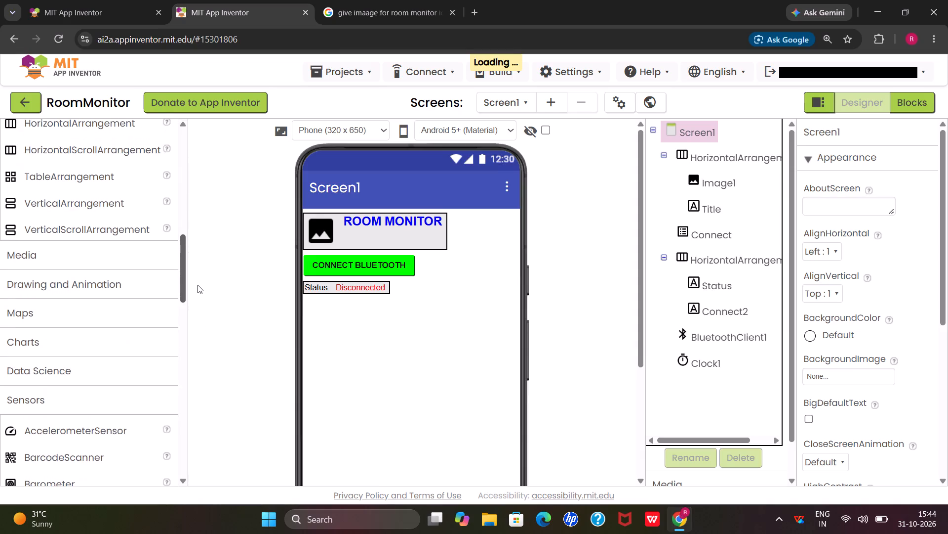
left_click_drag(197, 285, 197, 283)
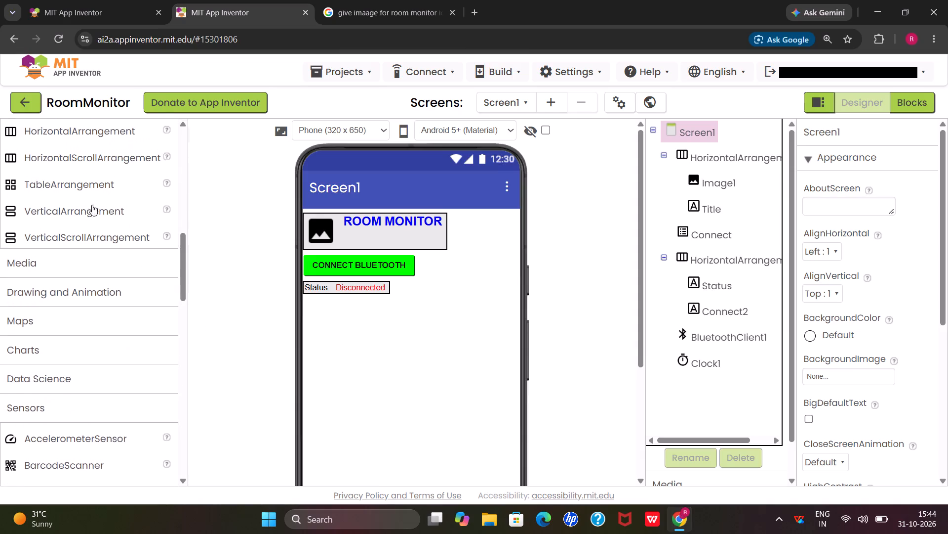
left_click_drag(78, 182, 338, 335)
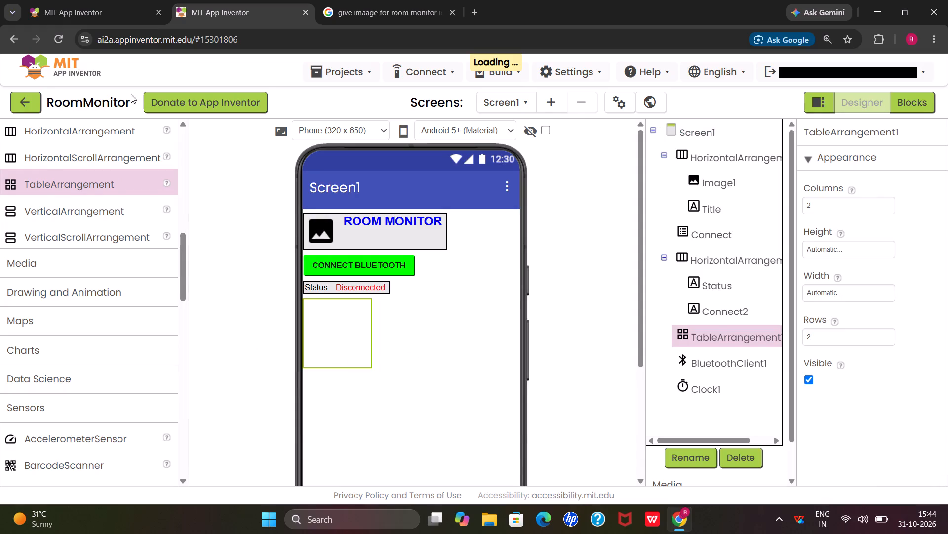
Place an Image in the first cell of the TableArrangement.
left_click_drag(184, 237, 187, 222)
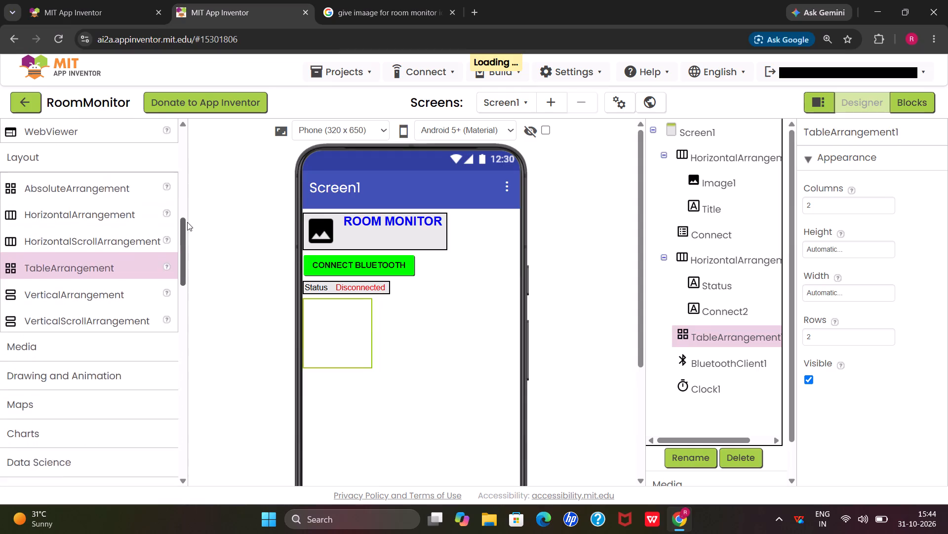
left_click_drag(187, 222, 189, 191)
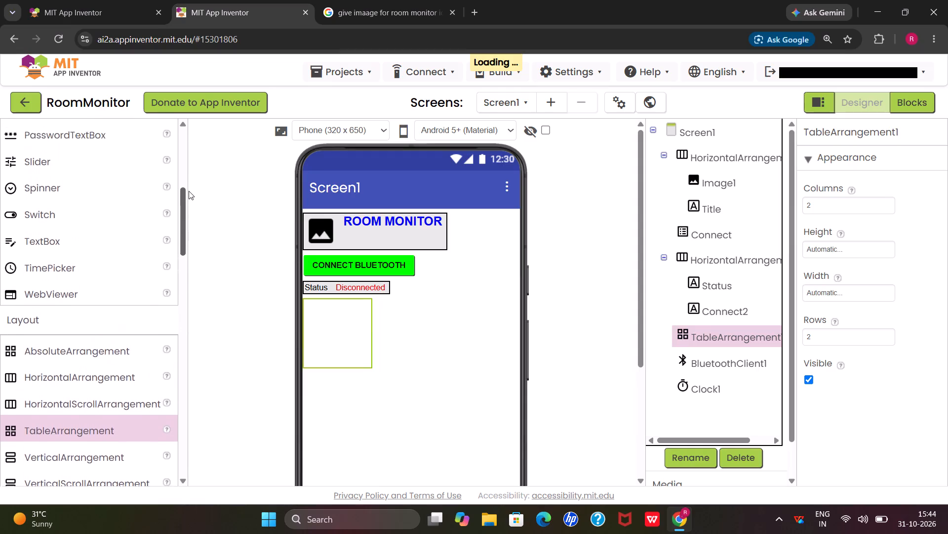
left_click_drag(189, 191, 187, 105)
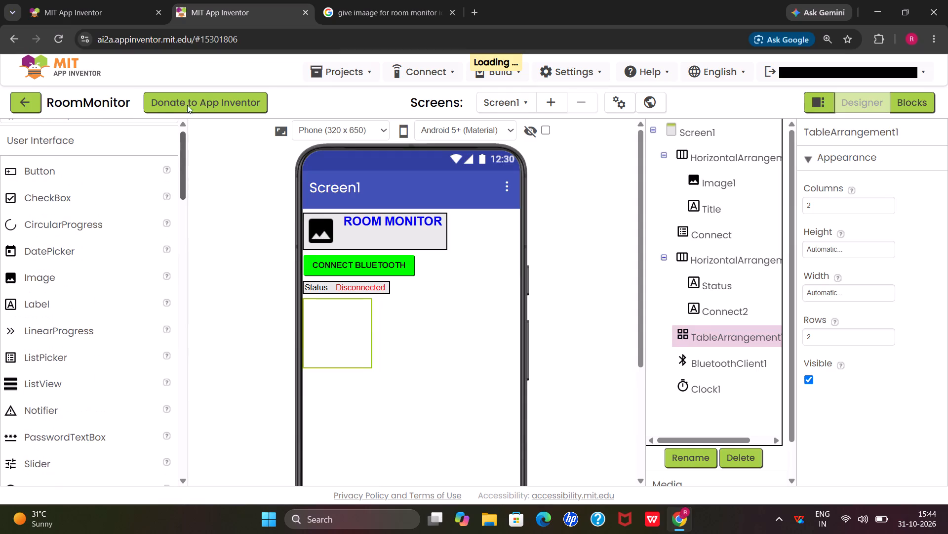
left_click_drag(187, 105, 186, 151)
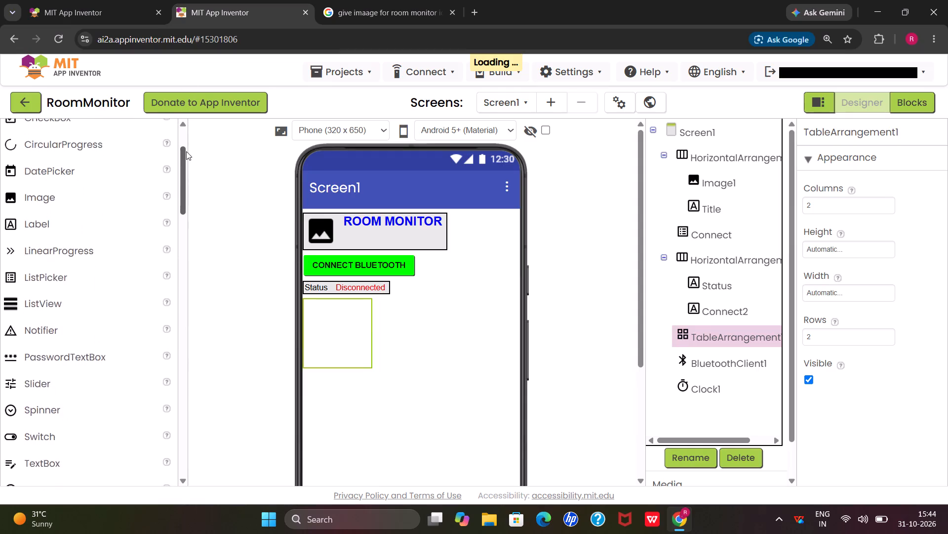
left_click_drag(186, 151, 187, 156)
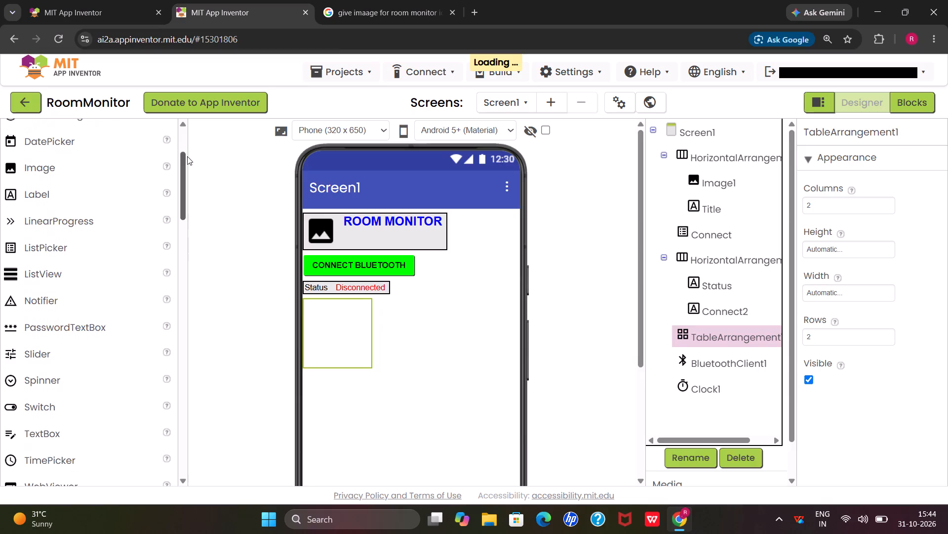
left_click_drag(187, 156, 187, 164)
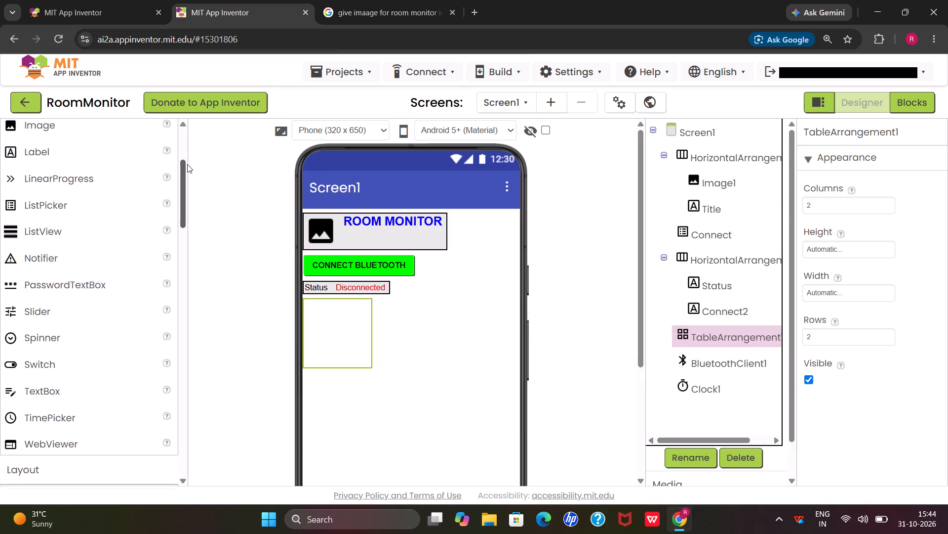
left_click_drag(187, 164, 192, 203)
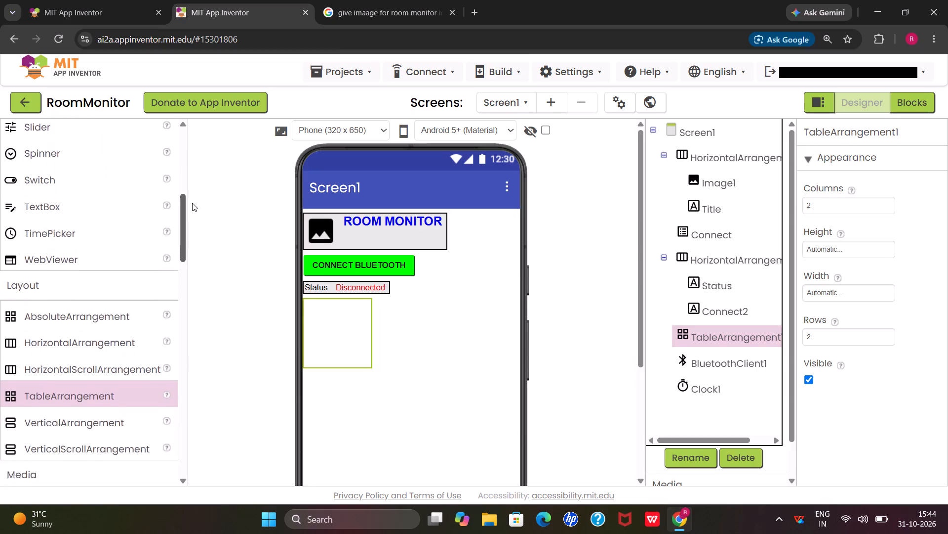
left_click_drag(192, 203, 209, 303)
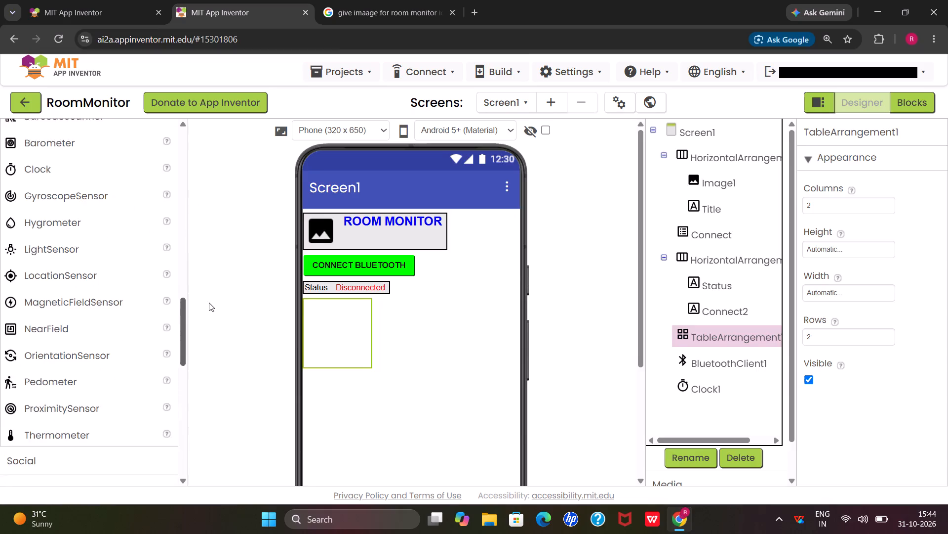
left_click_drag(209, 303, 217, 309)
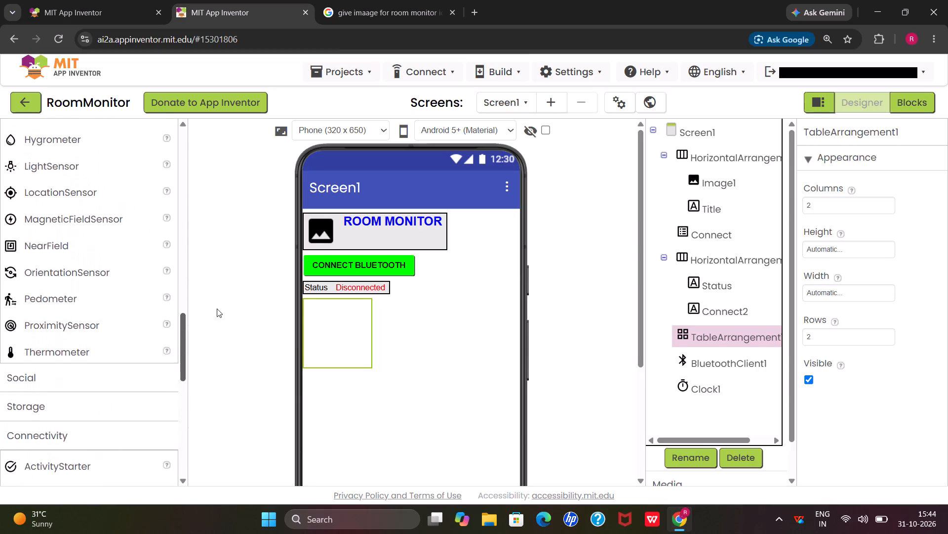
left_click_drag(217, 309, 196, 124)
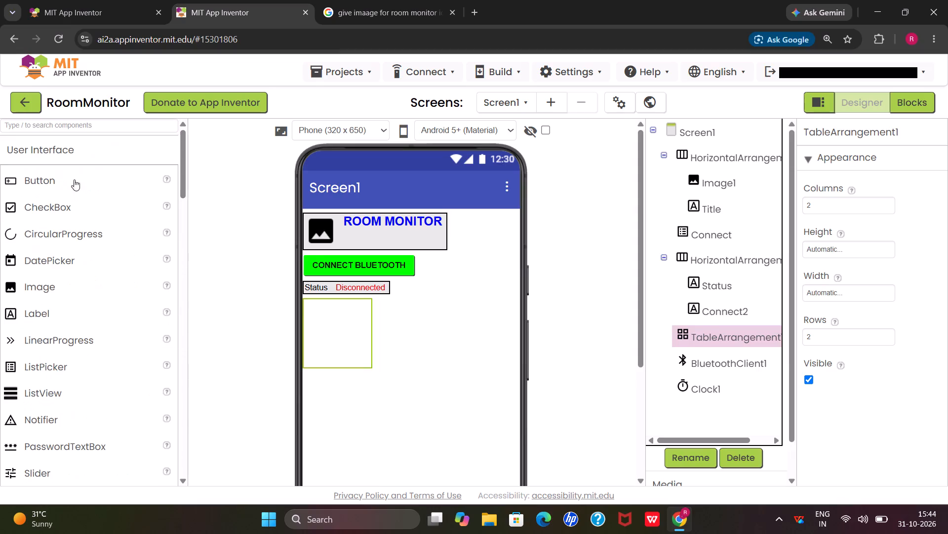
left_click_drag(52, 285, 308, 314)
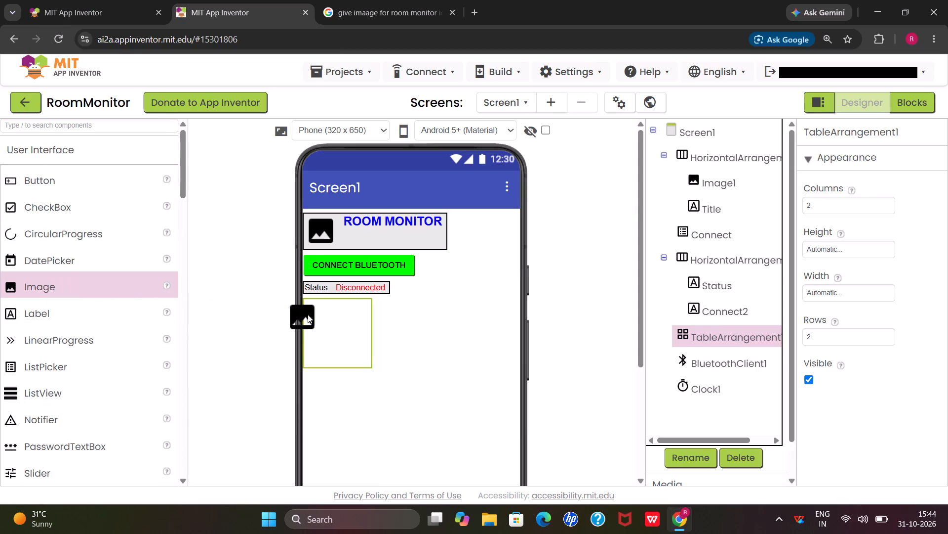
left_click_drag(308, 314, 317, 311)
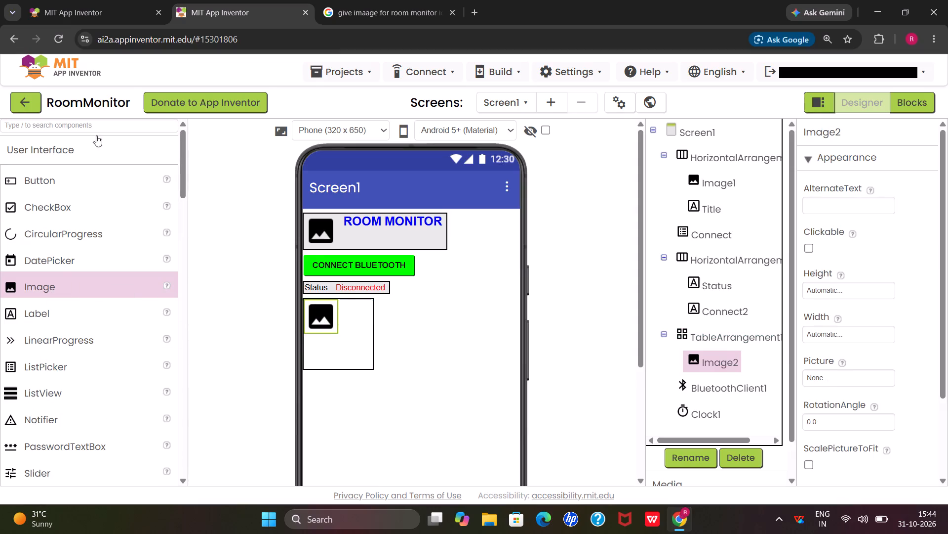
Add two Labels to the TableArrangement cell directly beneath Image2.
left_click_drag(43, 308, 374, 368)
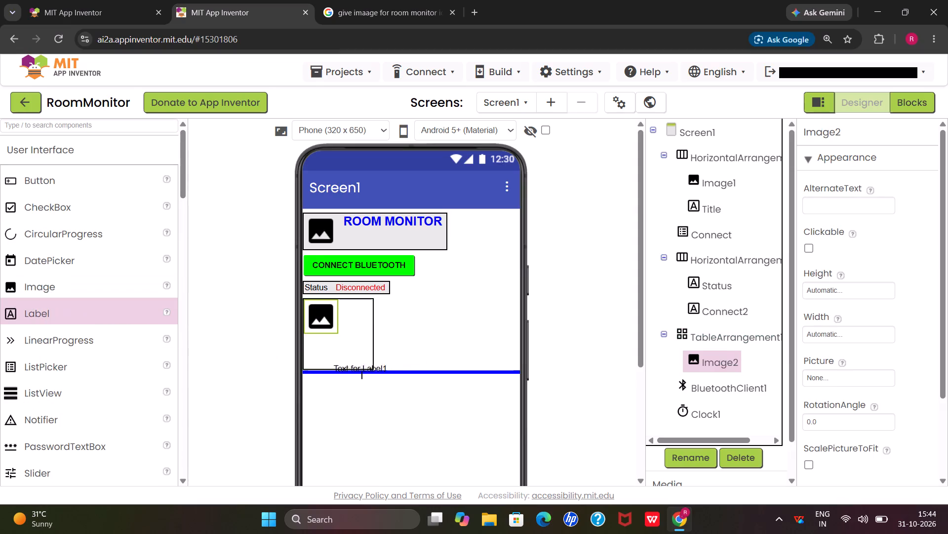
left_click_drag(374, 368, 329, 341)
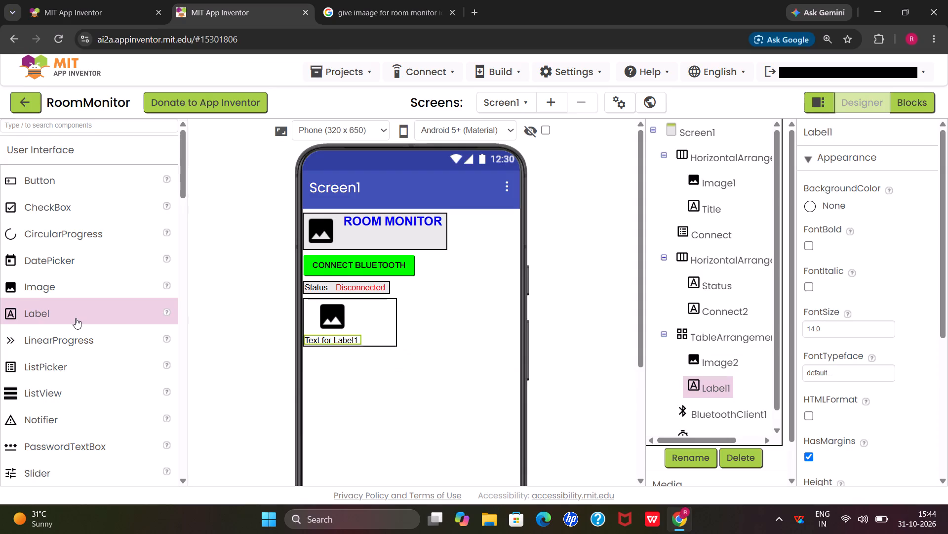
left_click_drag(76, 318, 335, 344)
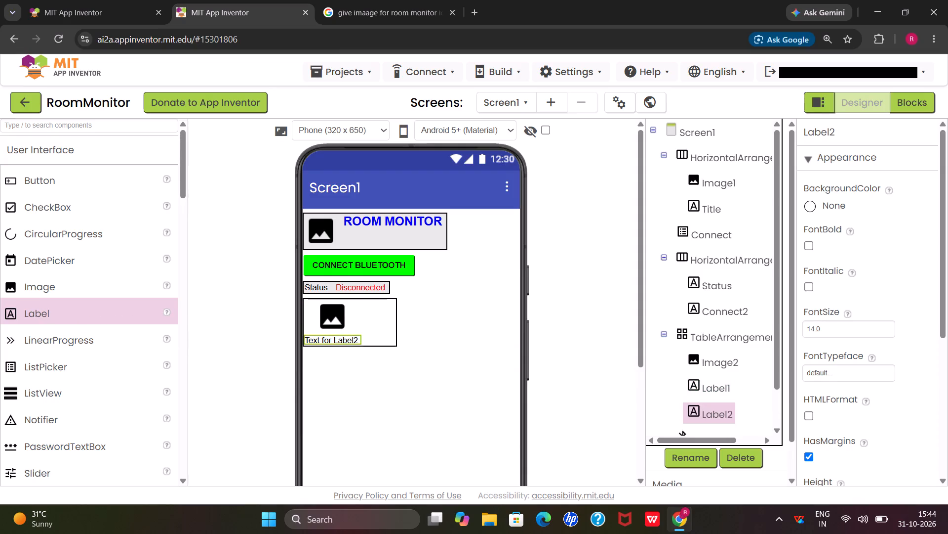
Move Label2 up into the TableArrangement cell that holds Image2.
left_click(356, 340)
left_click(356, 340)
left_click_drag(356, 340, 359, 333)
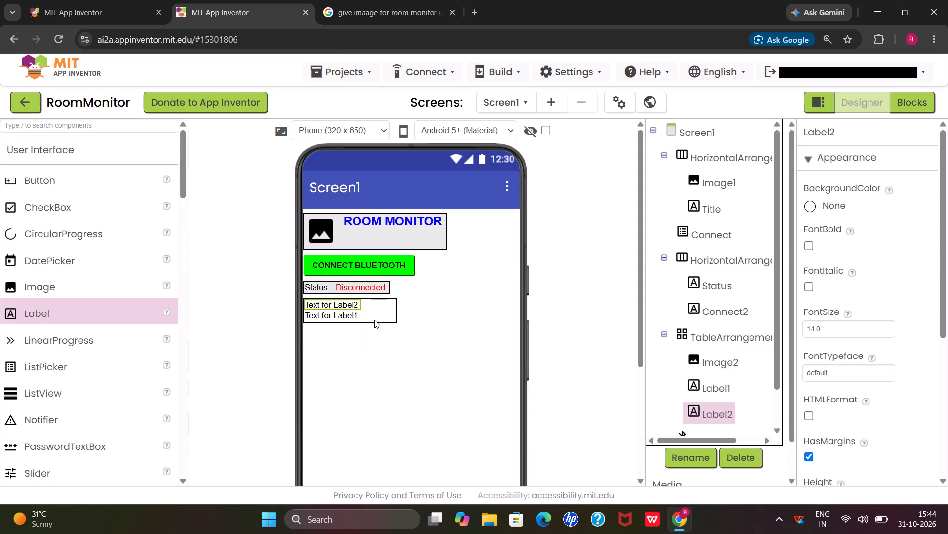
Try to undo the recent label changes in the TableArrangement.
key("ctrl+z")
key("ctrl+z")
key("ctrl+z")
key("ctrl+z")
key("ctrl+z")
Cut Label1 out of the TableArrangement.
left_click(372, 305)
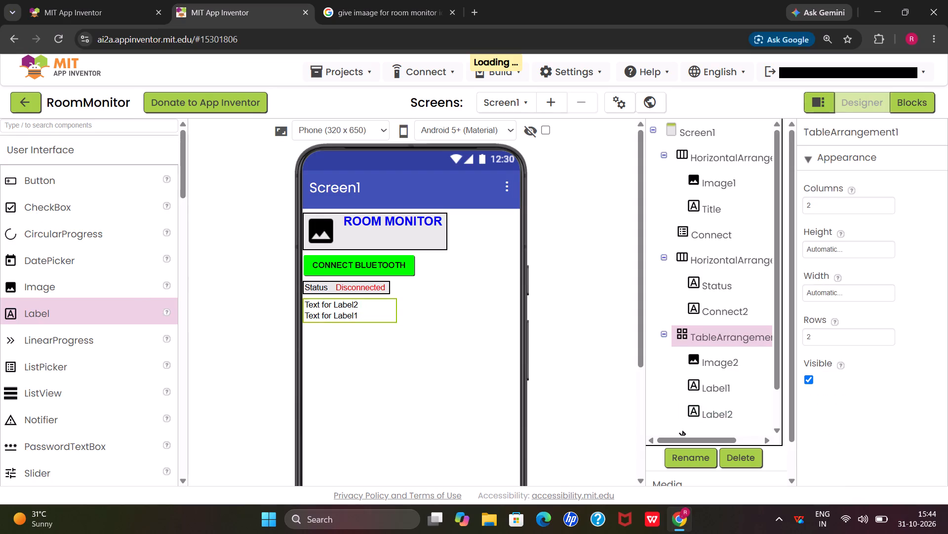
left_click(732, 364)
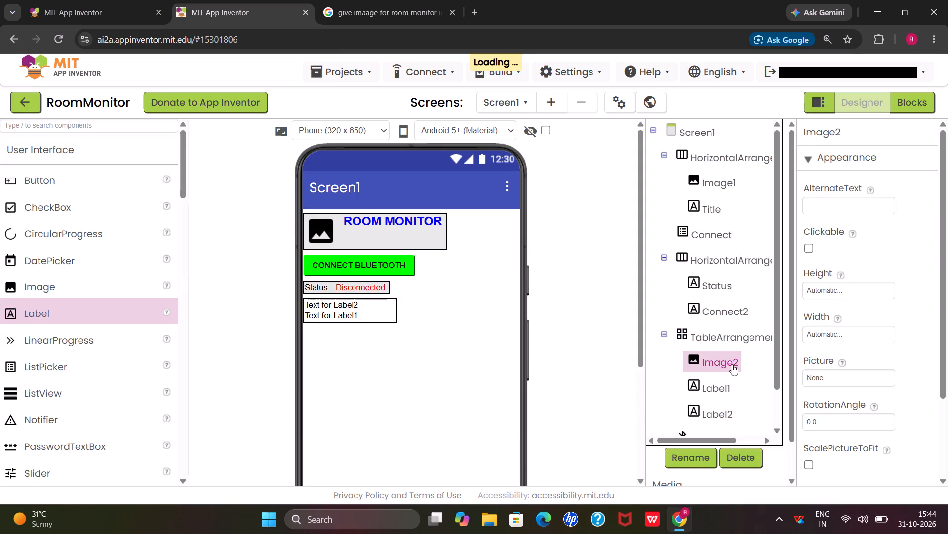
left_click(732, 364)
double_click(732, 364)
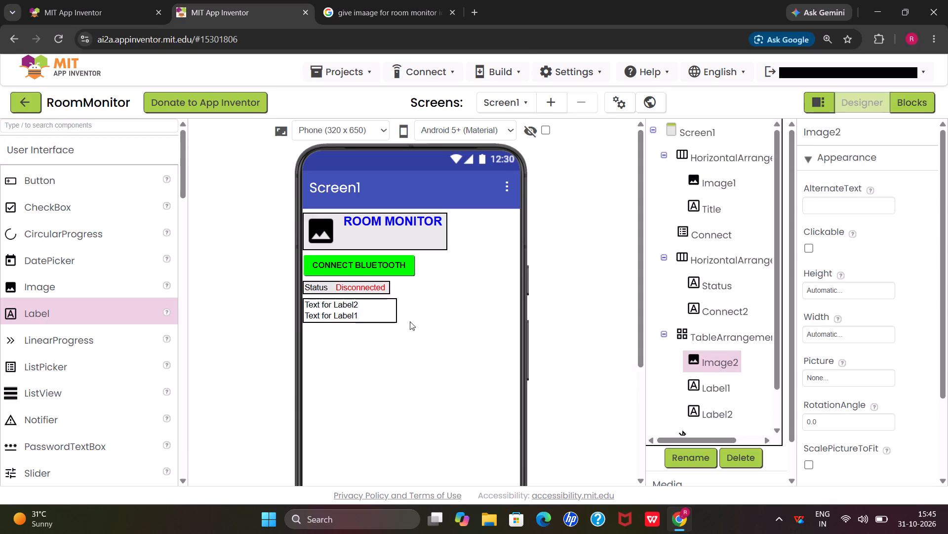
left_click_drag(361, 316, 344, 314)
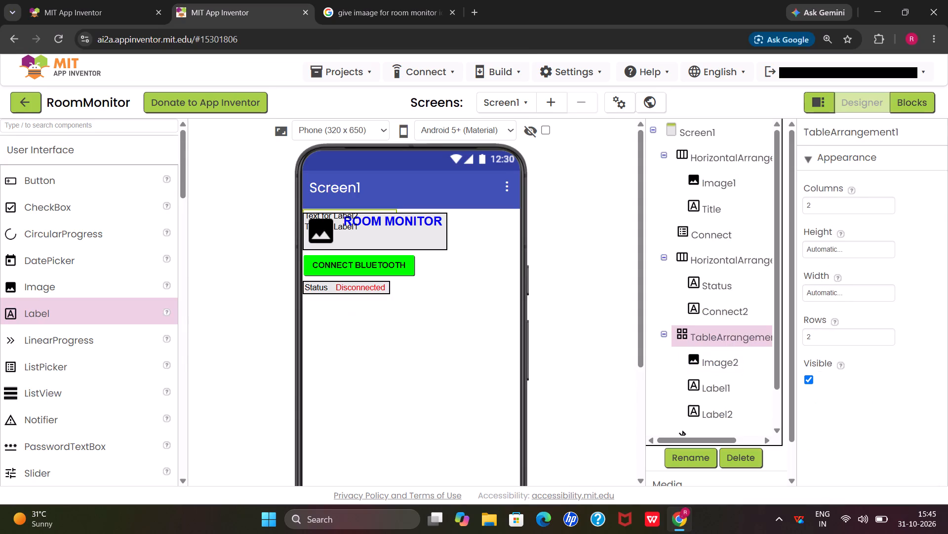
left_click(349, 313)
key("ctrl+x")
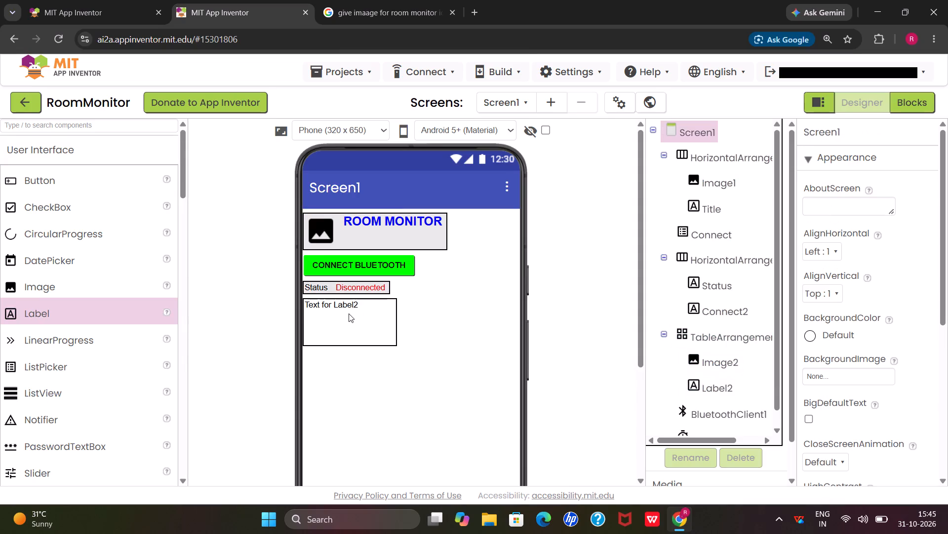